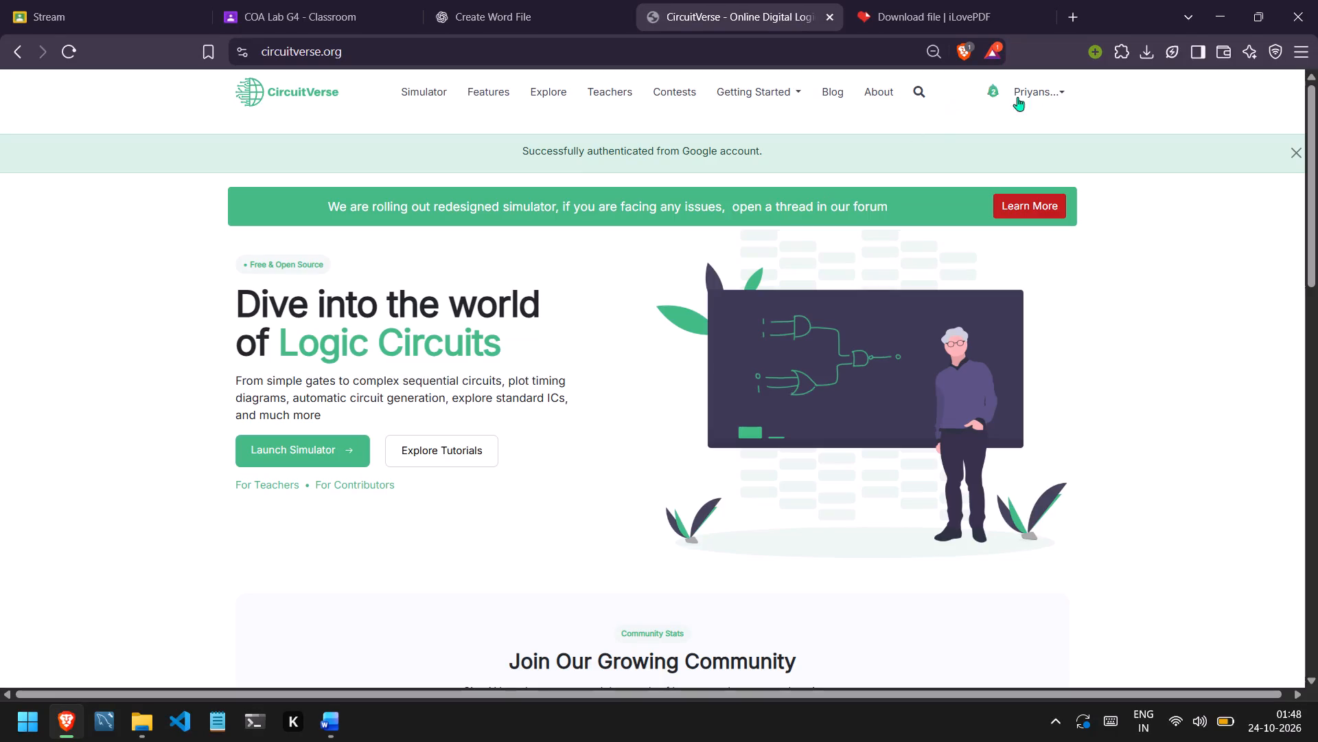
Launch the 4-way set associative cache circuit listed beside Simple CPU 2024 - CPU on the account dashboard.
click(1038, 87)
click(1030, 120)
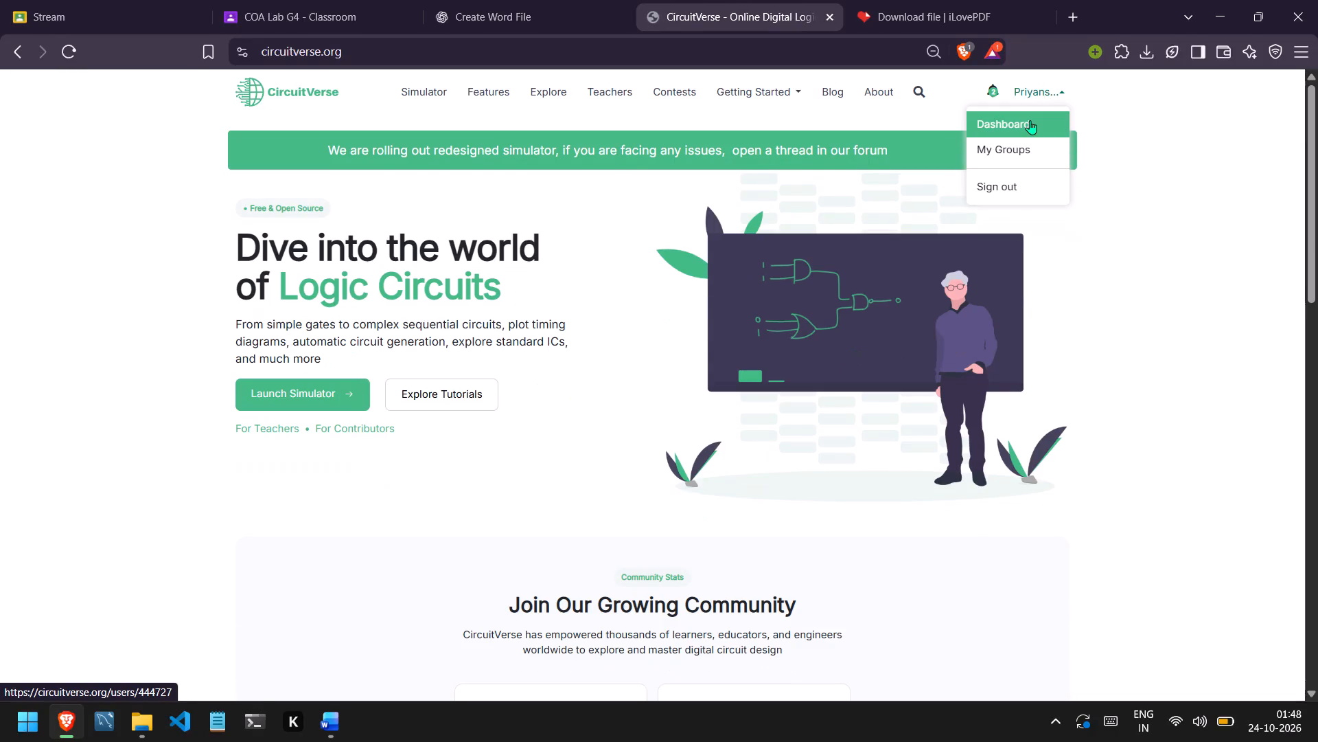
scroll(814, 264, down, 3)
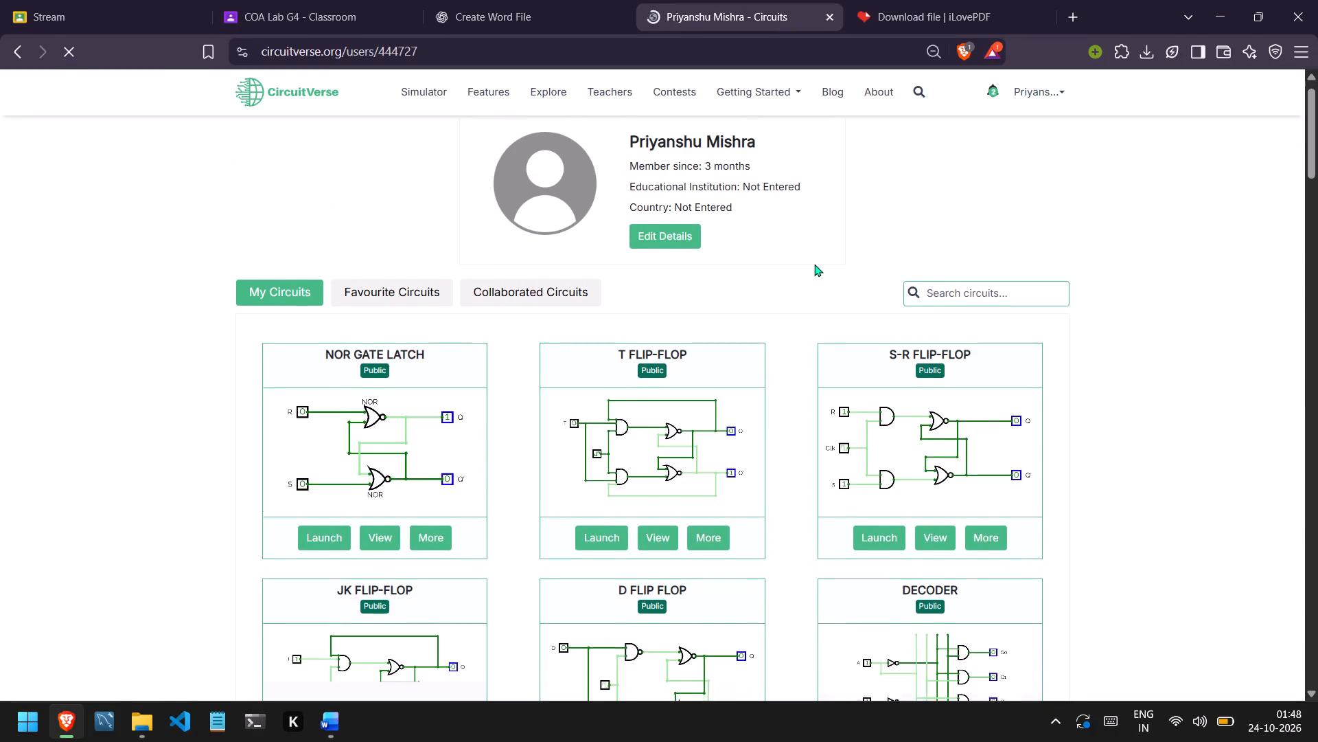
scroll(814, 264, down, 16)
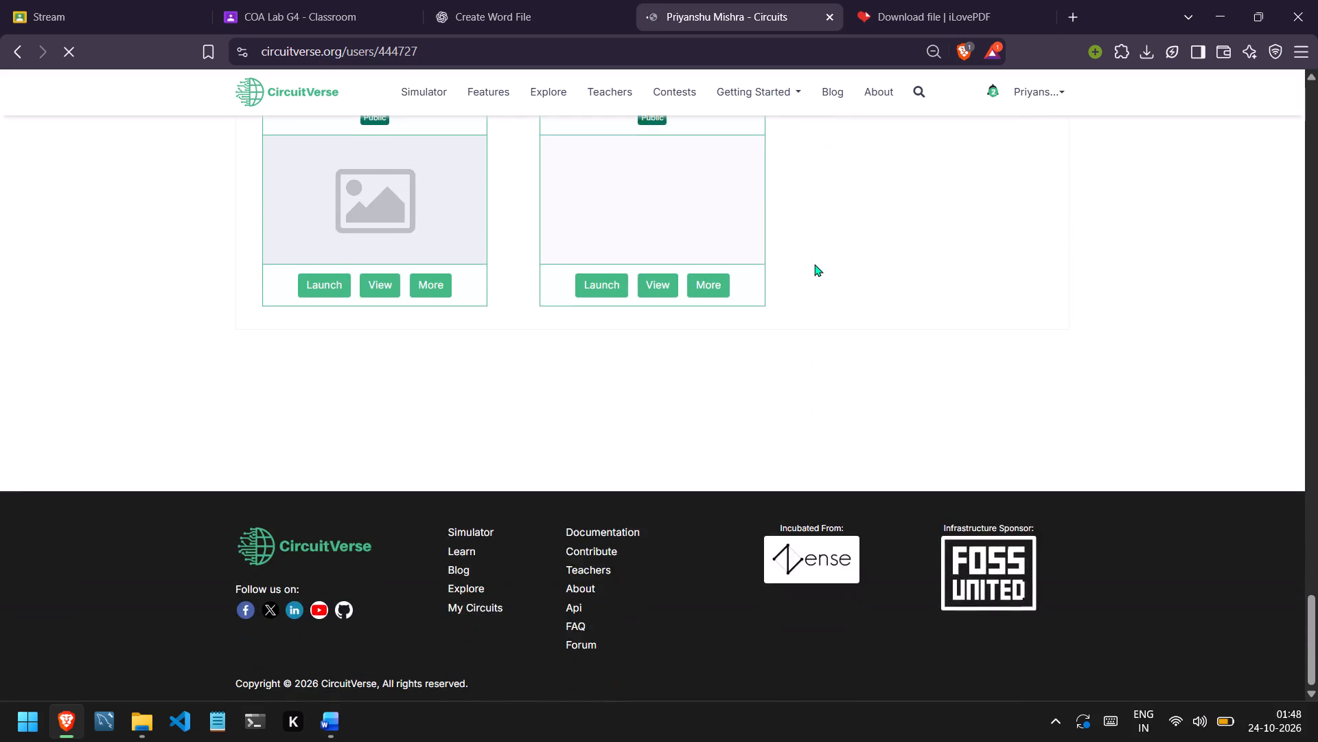
scroll(814, 264, up, 2)
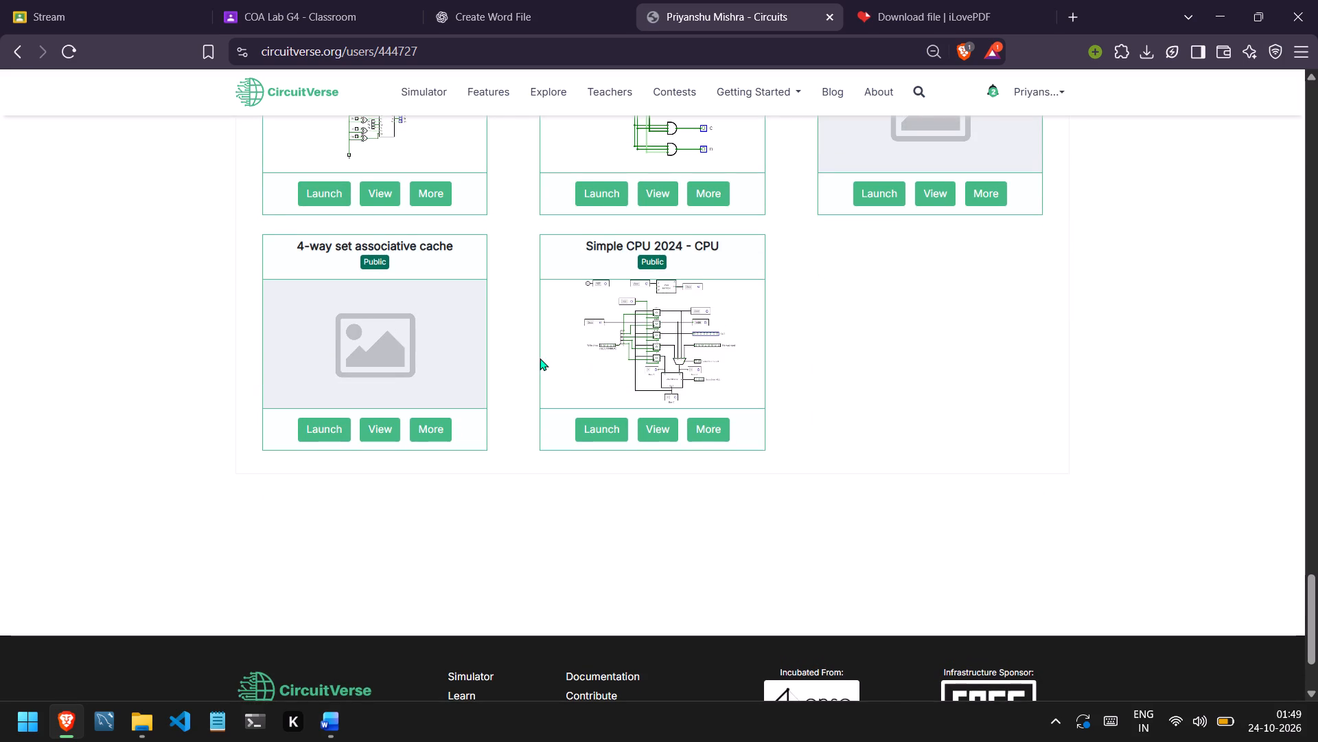
scroll(537, 360, up, 4)
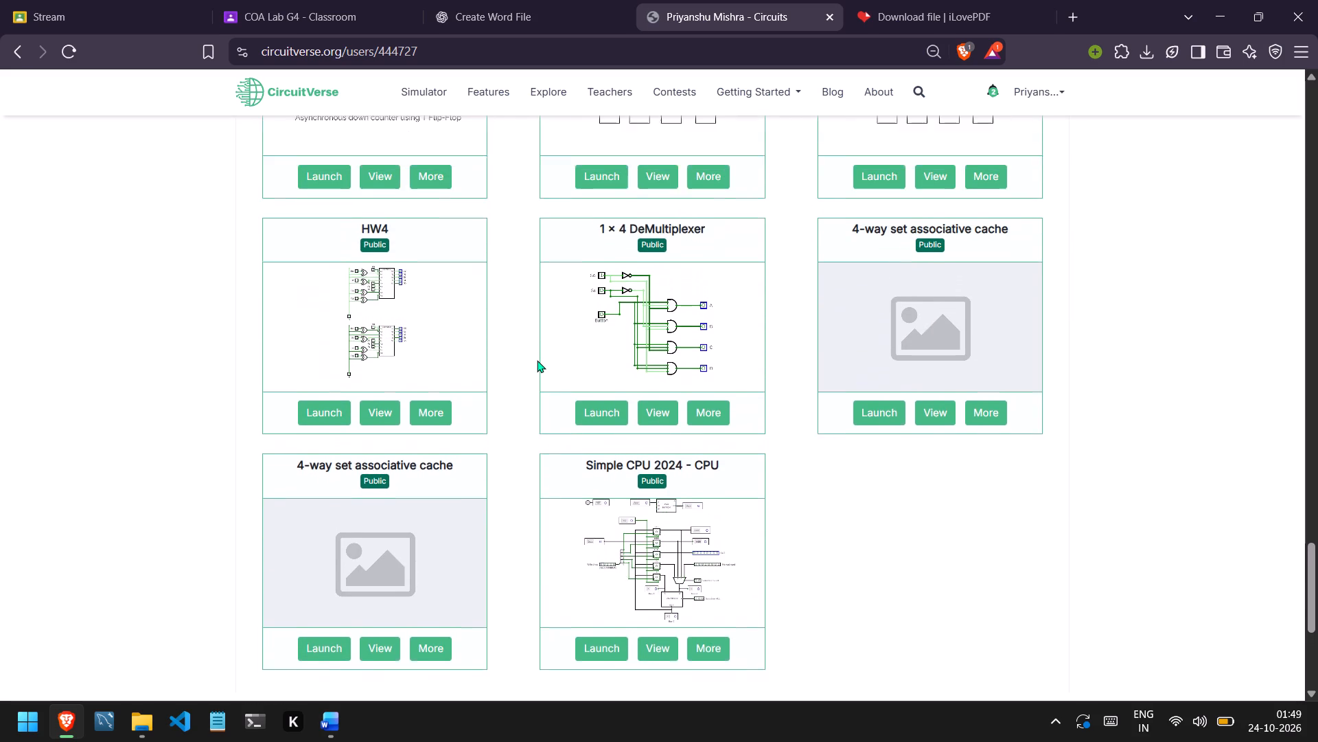
scroll(537, 360, down, 1)
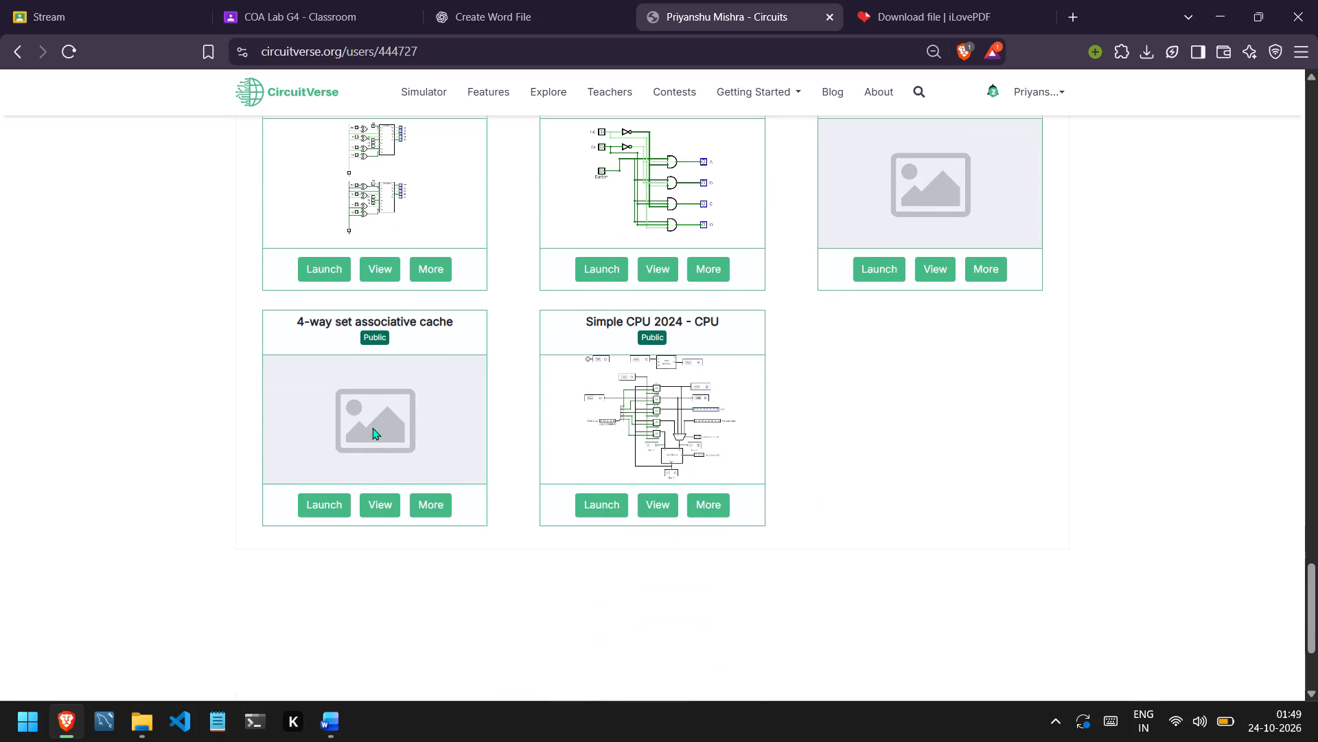
click(349, 504)
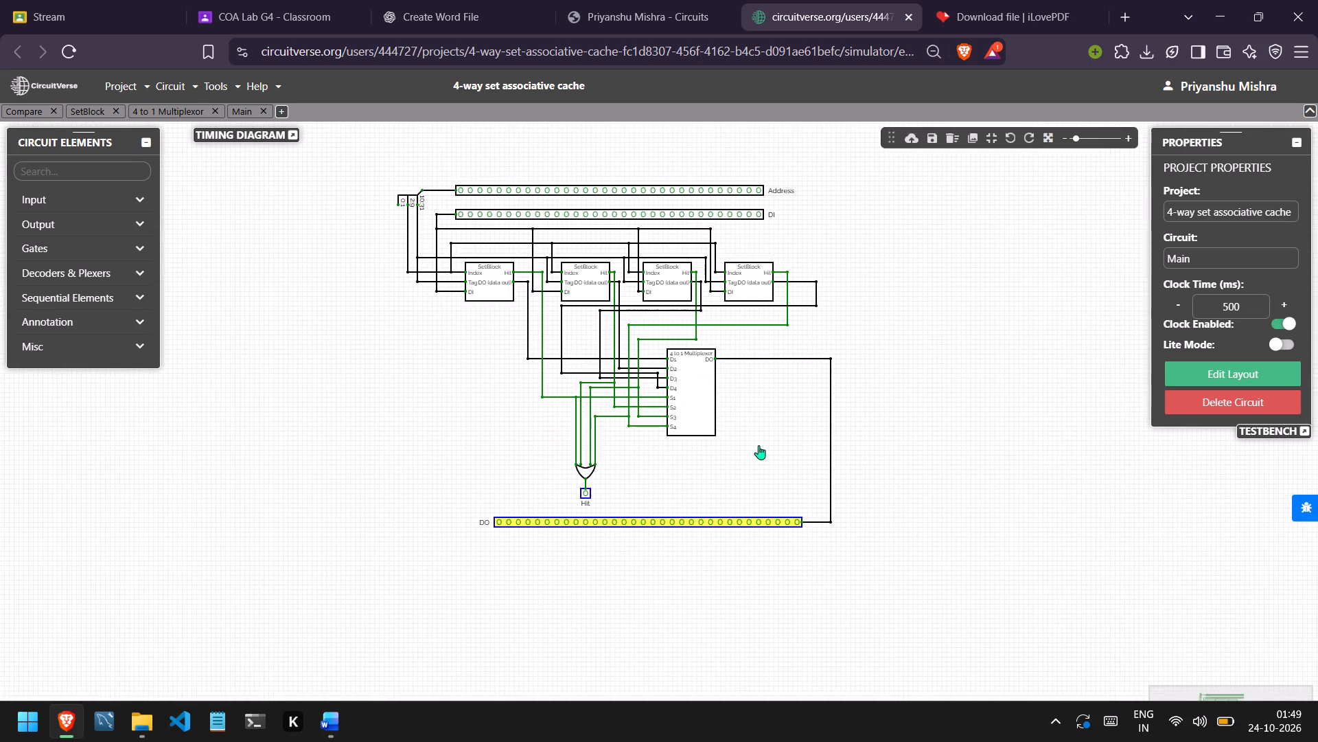
Copy a screenshot of the whole 4-way set associative cache circuit, from the Address row down to the DO output.
drag(759, 445, 767, 473)
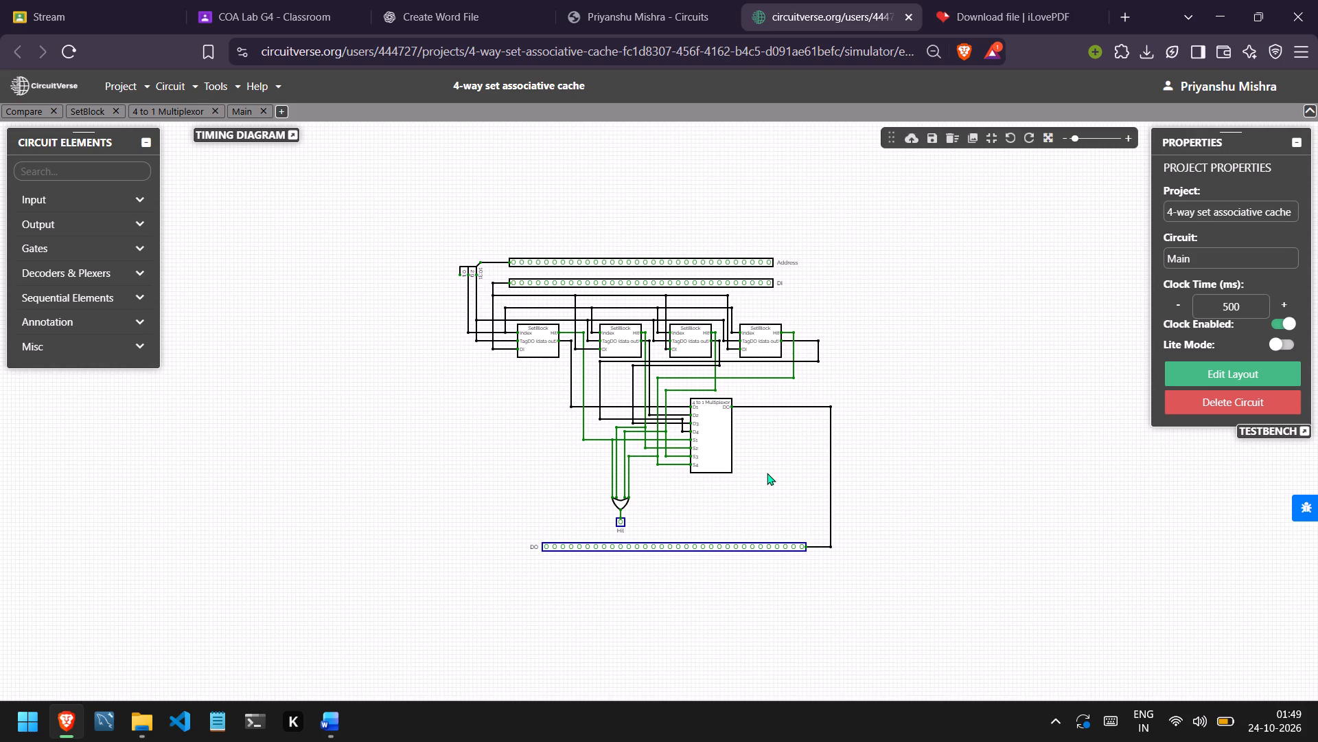
drag(756, 452, 767, 490)
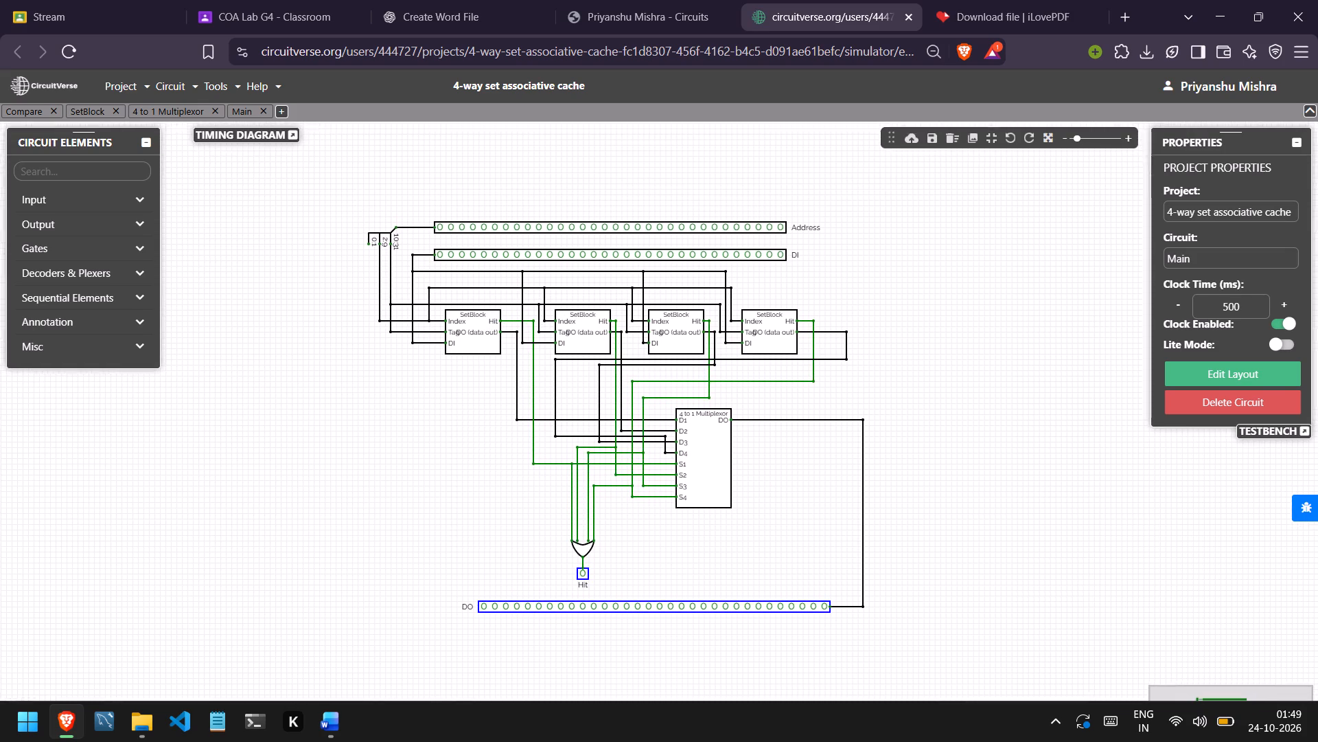
drag(767, 490, 767, 492)
key(Print)
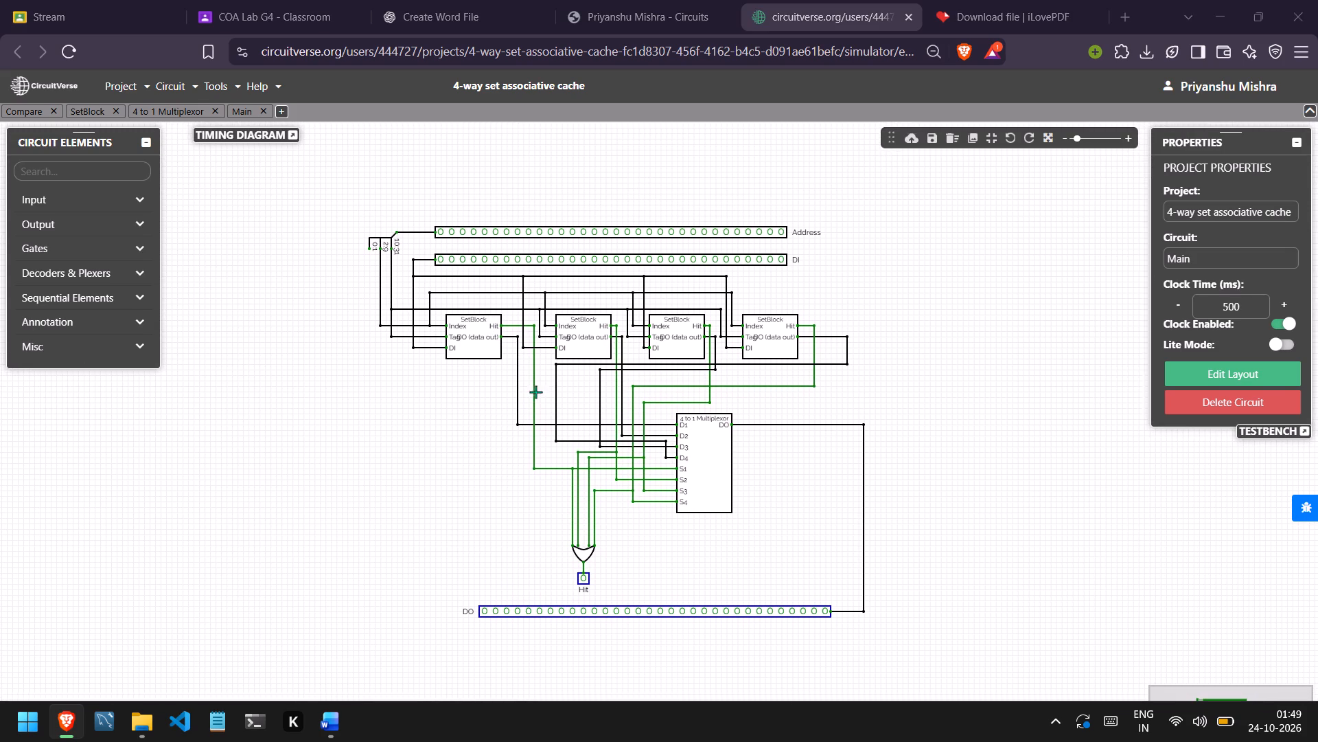
drag(332, 199, 855, 643)
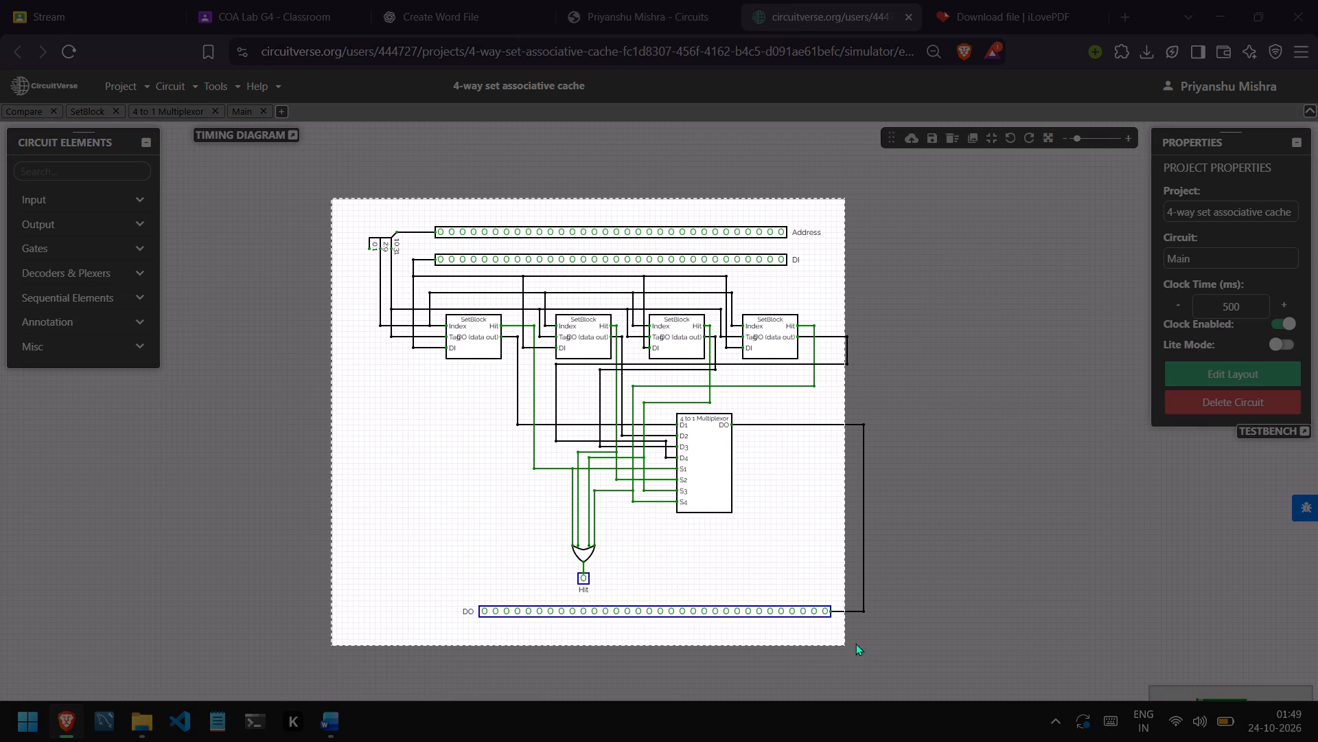
drag(855, 643, 910, 643)
key(ctrl+c)
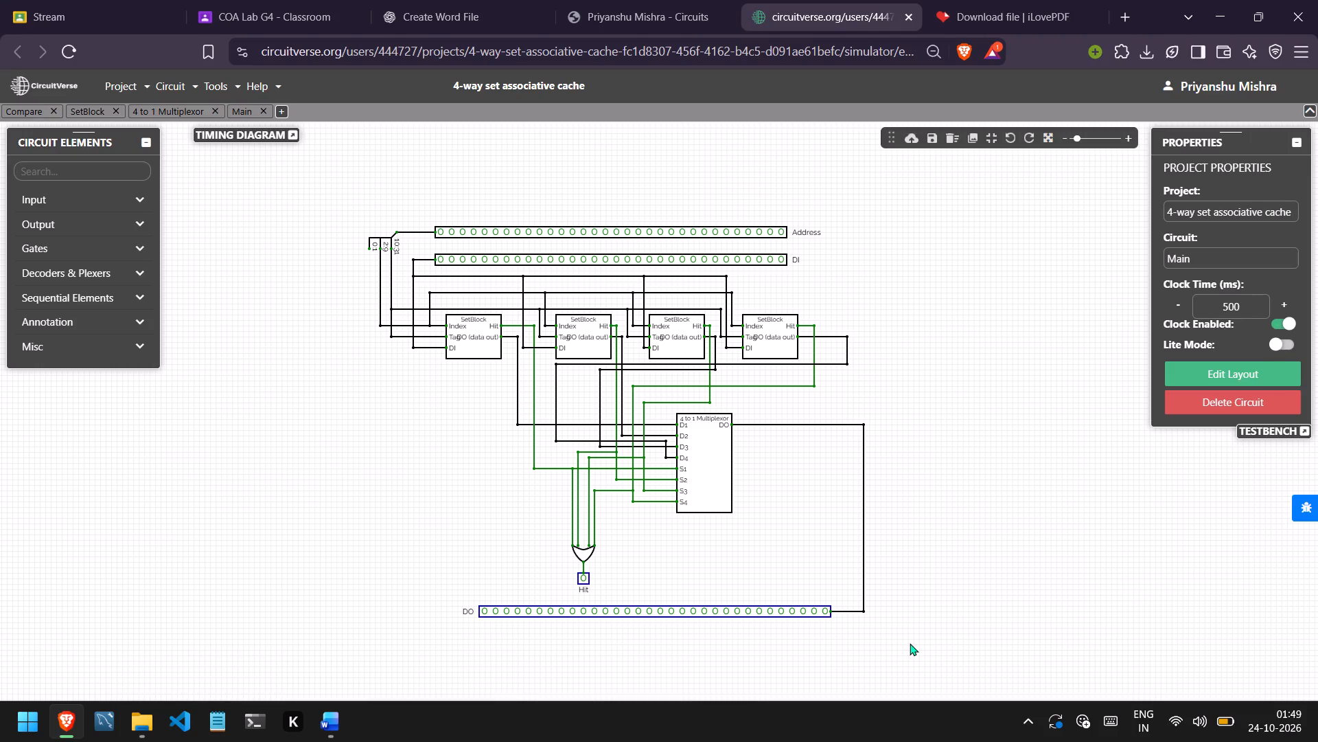
In the Word document COA_Lab_Experiments_31-32, replace the placeholder under "5. Circuit Diagram / Block Diagram" with the copied screenshot.
key(super+1)
scroll(870, 549, up, 1)
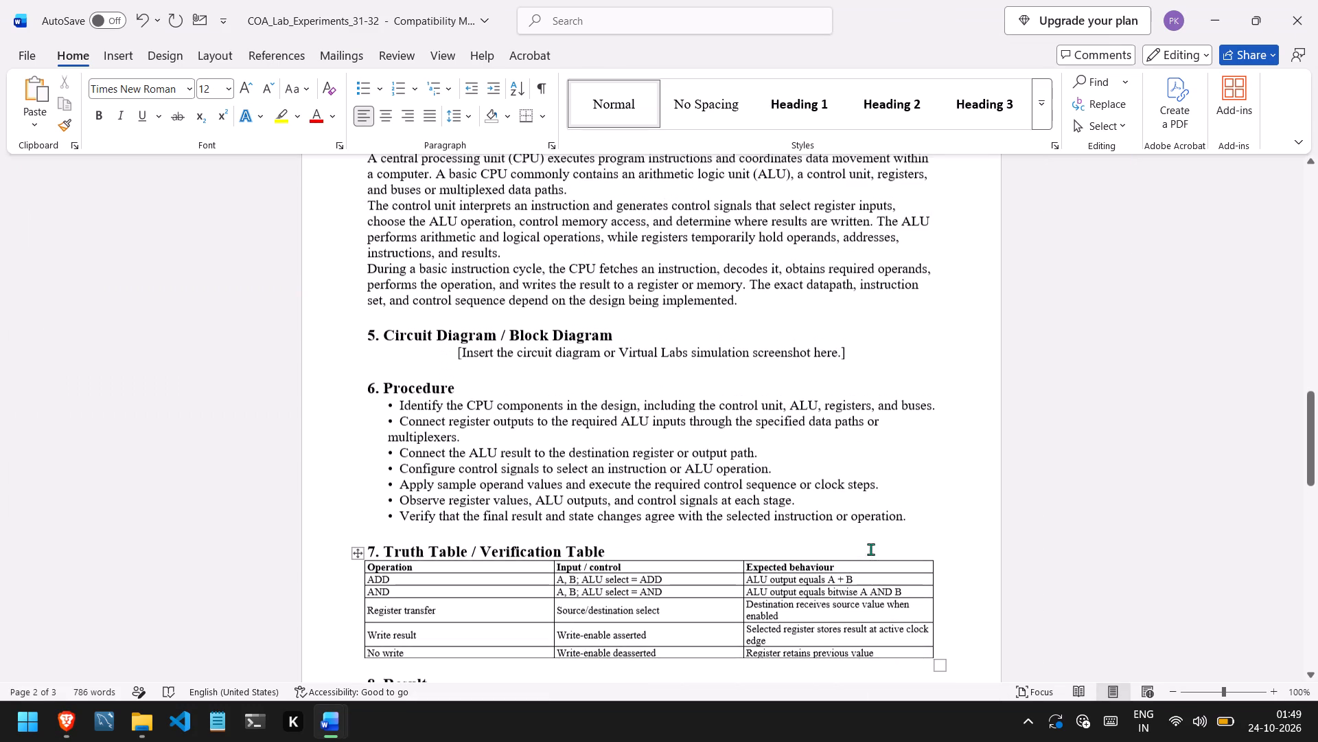
drag(853, 358, 757, 351)
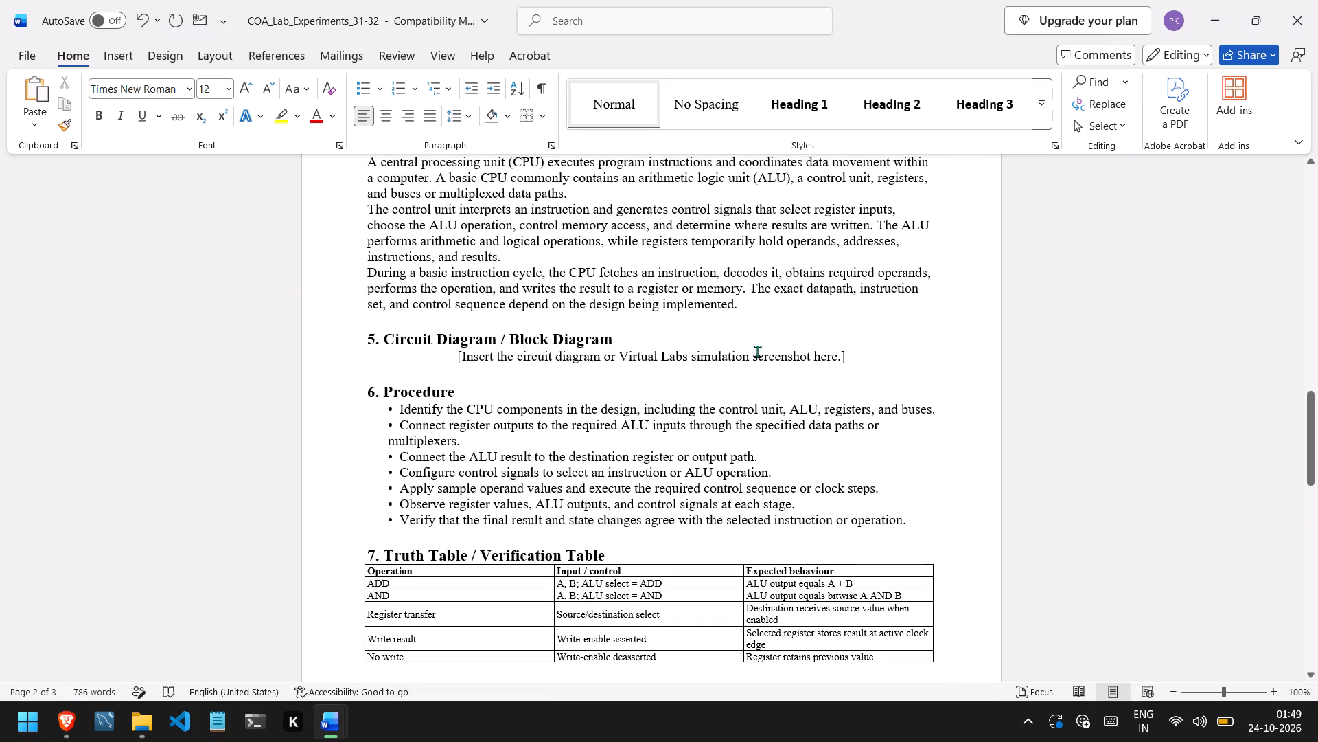
drag(757, 351, 426, 358)
key(BackSpace)
key(BackSpace)
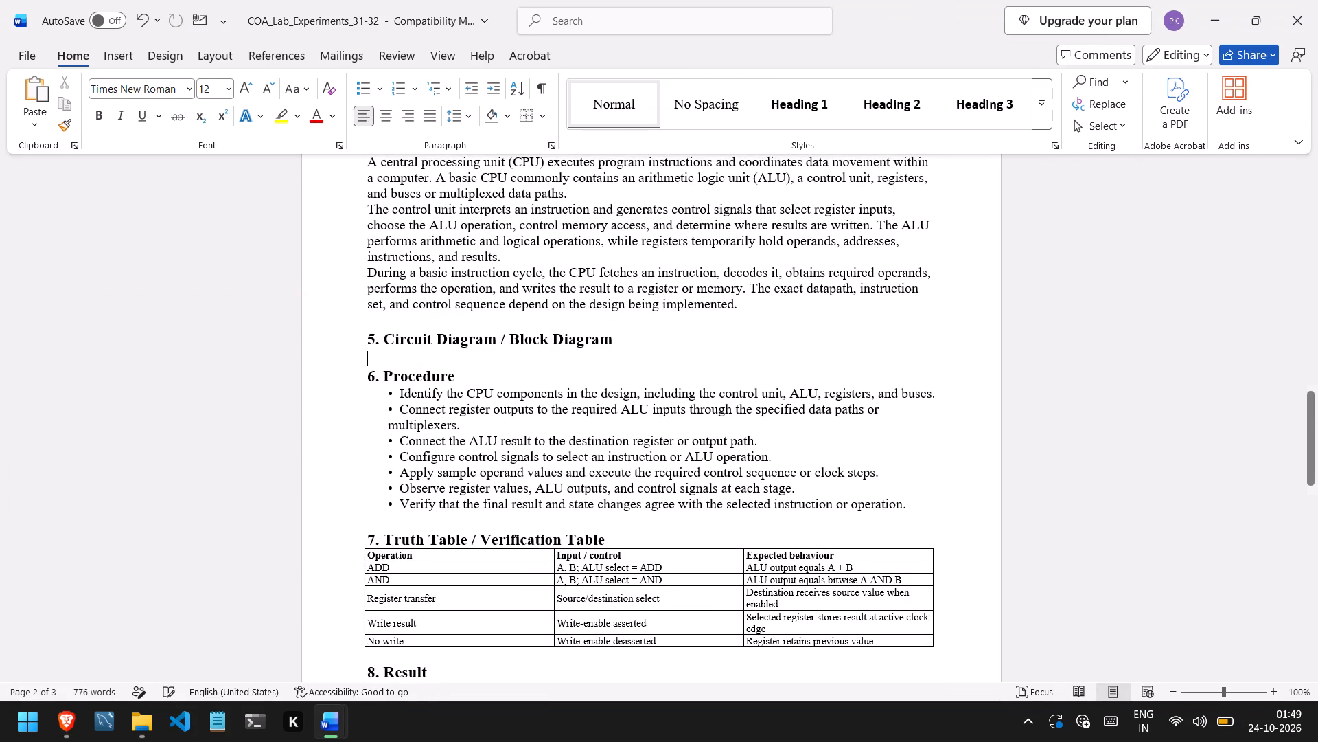
key(Return)
key(Return)
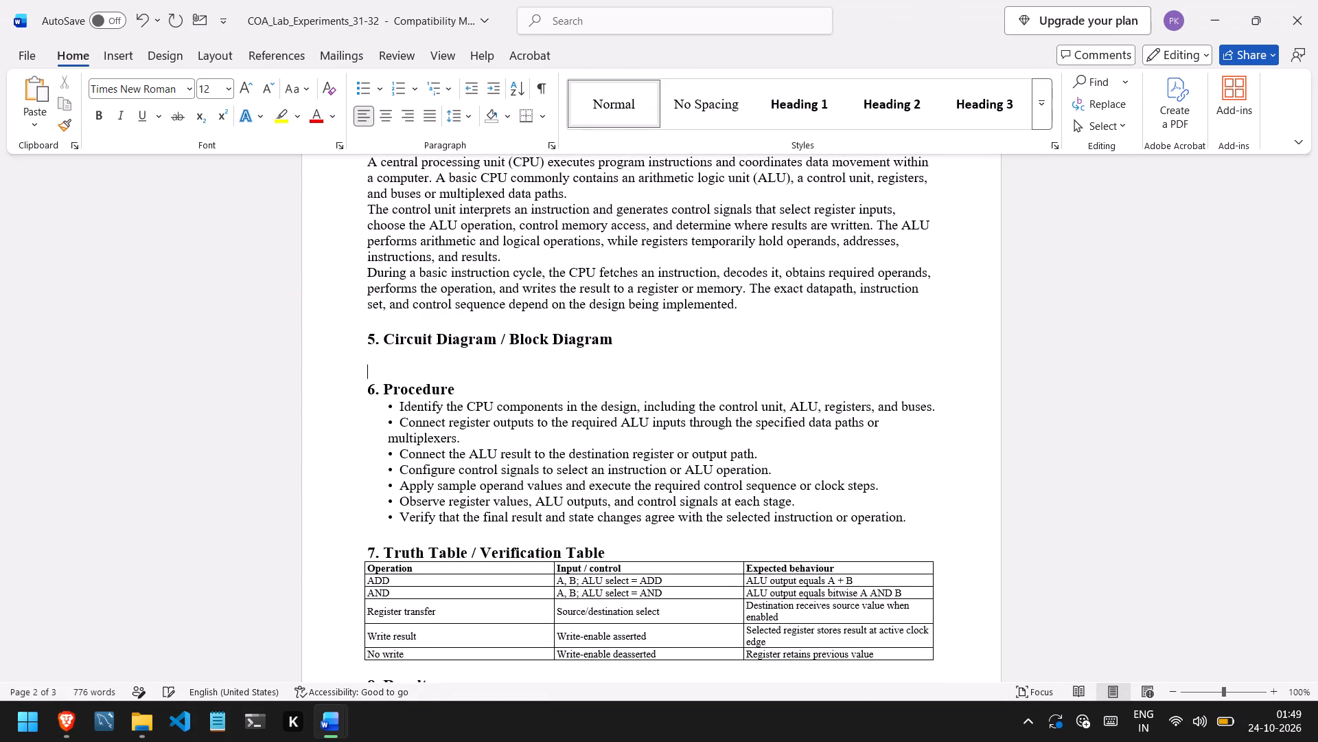
key(Up)
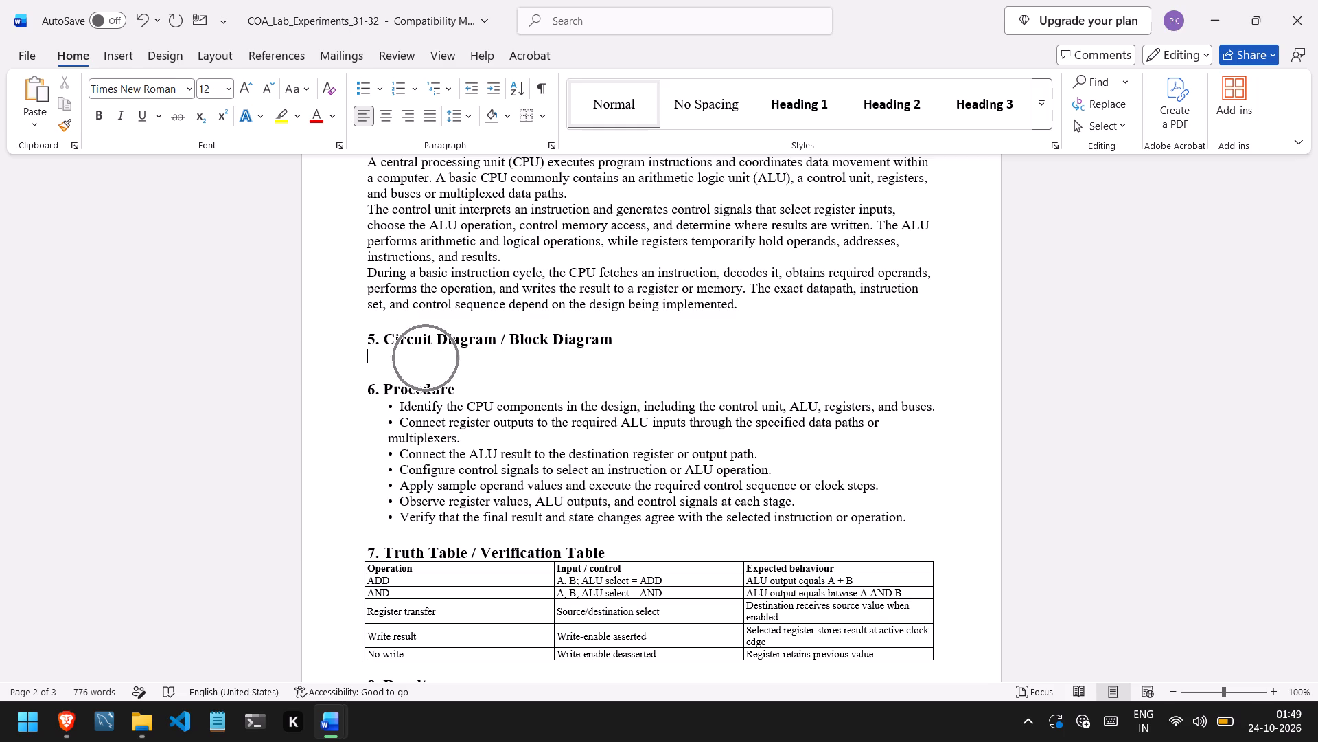
key(Down)
key(BackSpace)
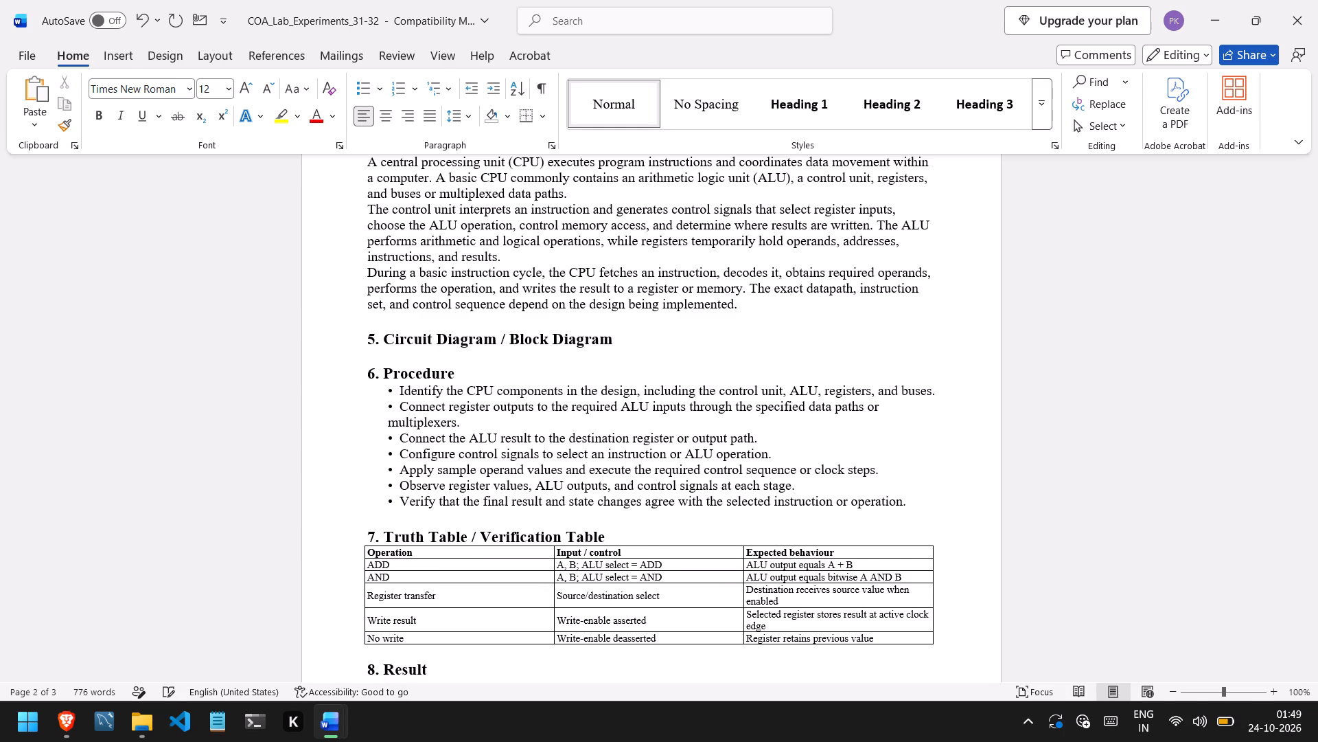
key(ctrl+v)
Remove the break before the pasted circuit image so it directly follows the "5. Circuit Diagram / Block Diagram" heading.
scroll(426, 358, up, 4)
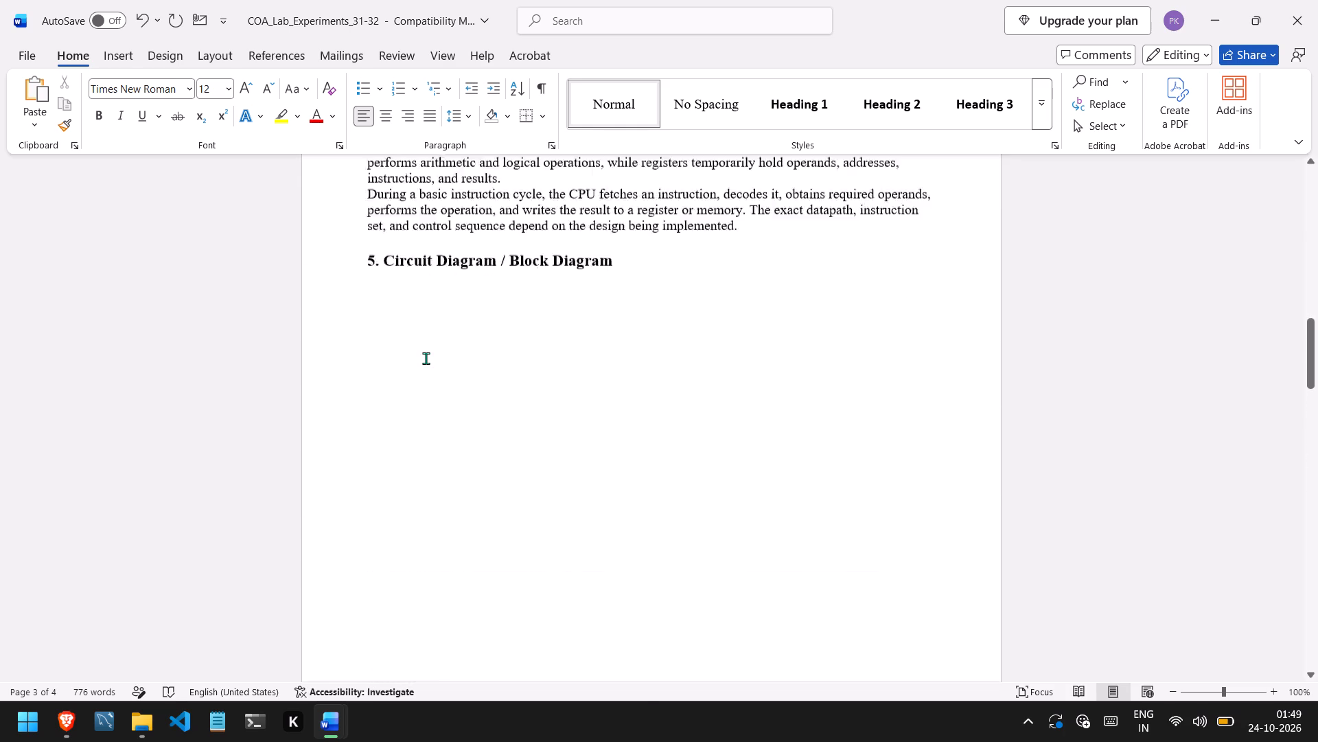
scroll(426, 358, up, 1)
scroll(426, 358, down, 6)
scroll(426, 358, right, 1)
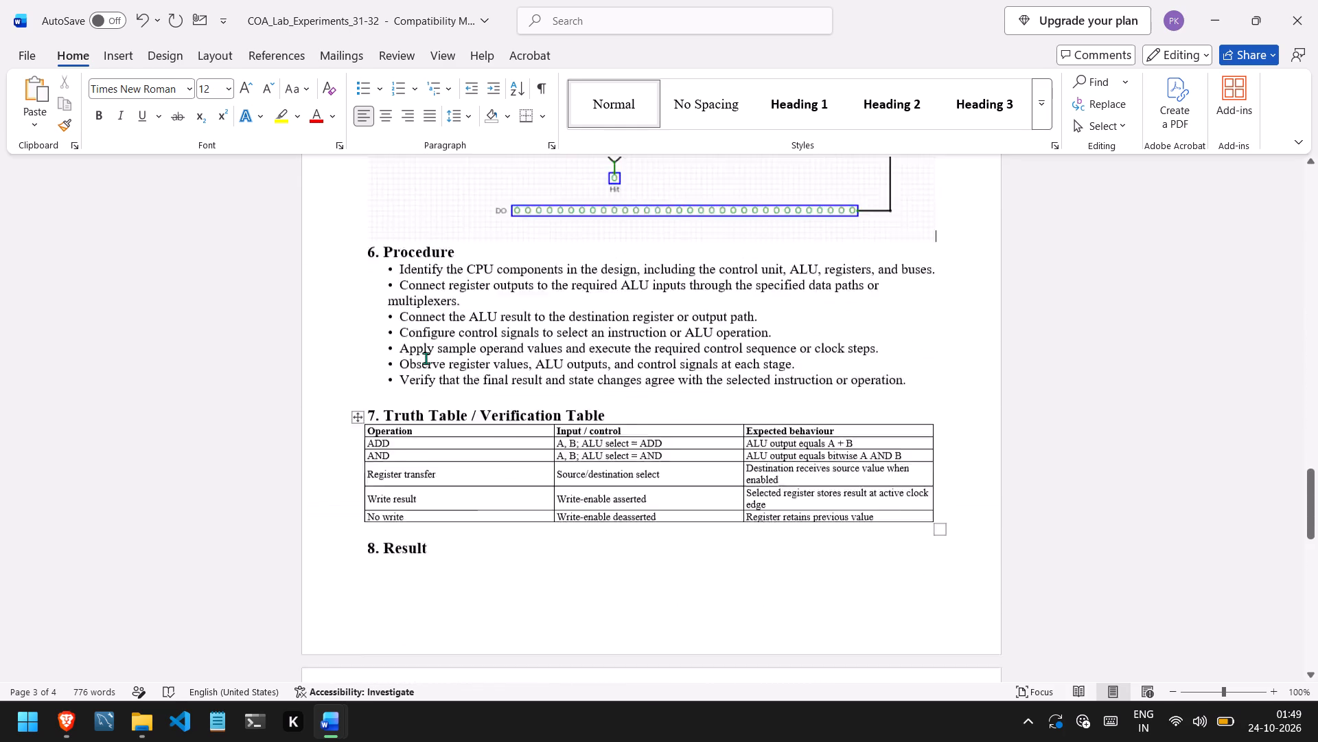
scroll(426, 358, right, 2)
scroll(426, 358, up, 1)
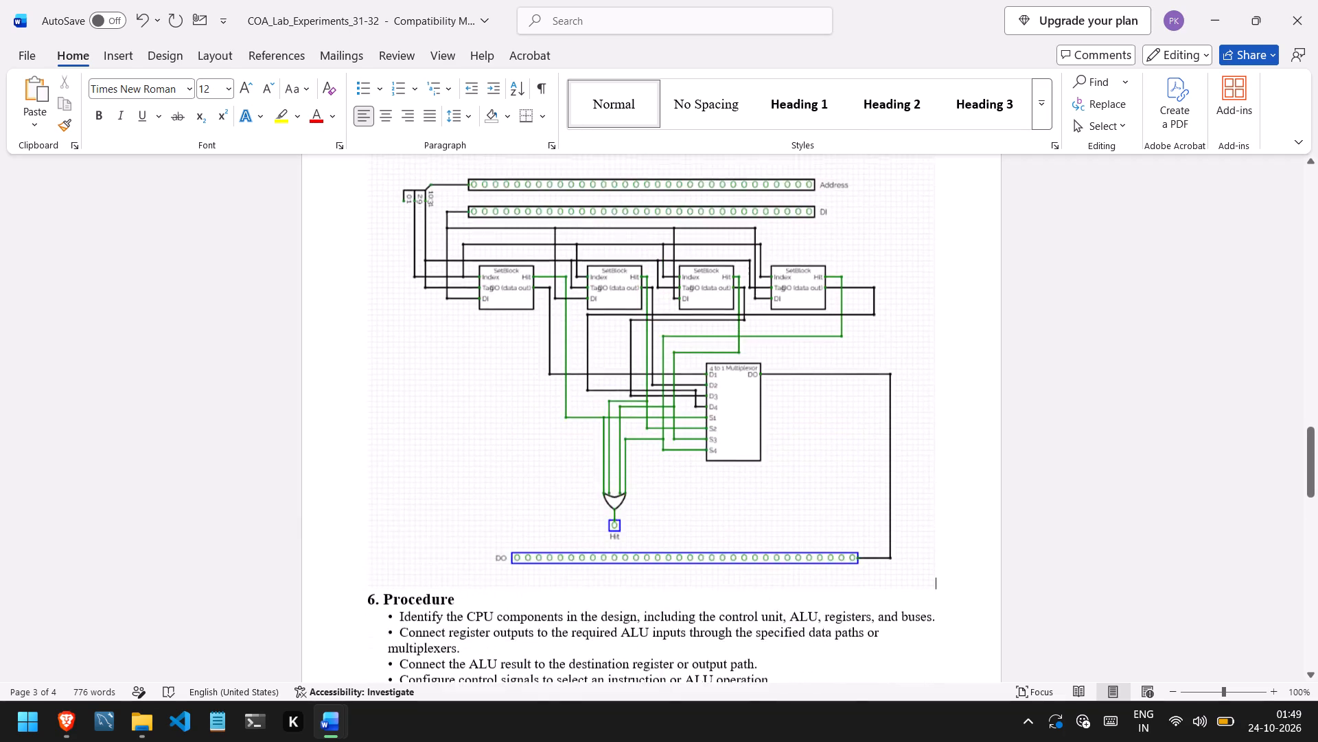
scroll(426, 358, up, 1)
click(381, 285)
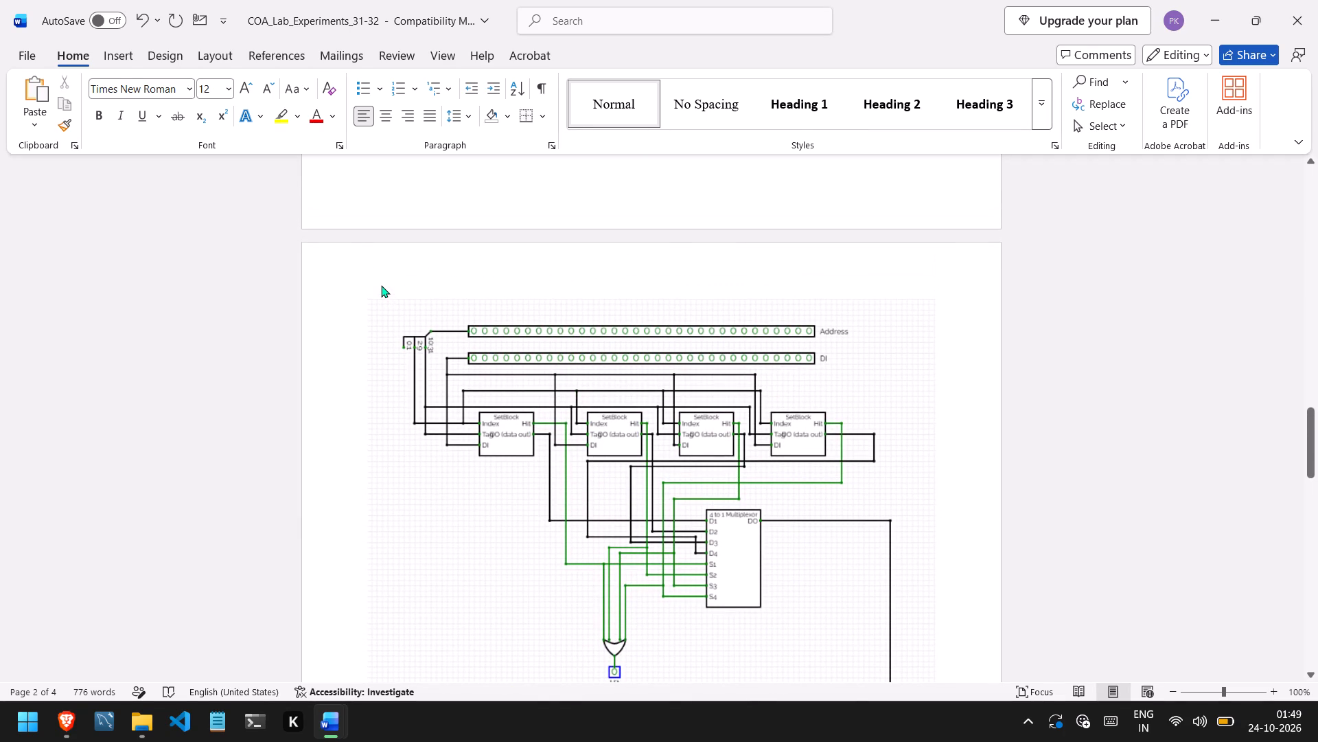
key(Up)
key(Down)
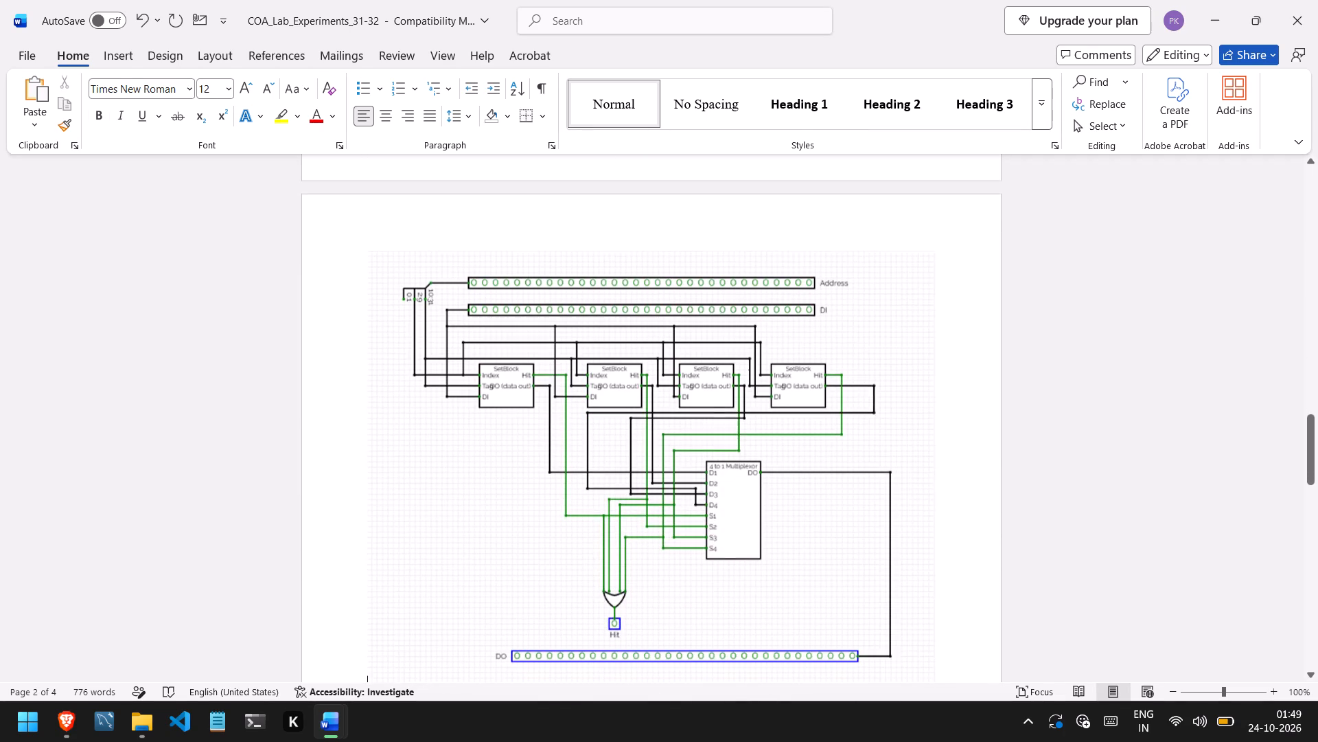
scroll(381, 285, down, 1)
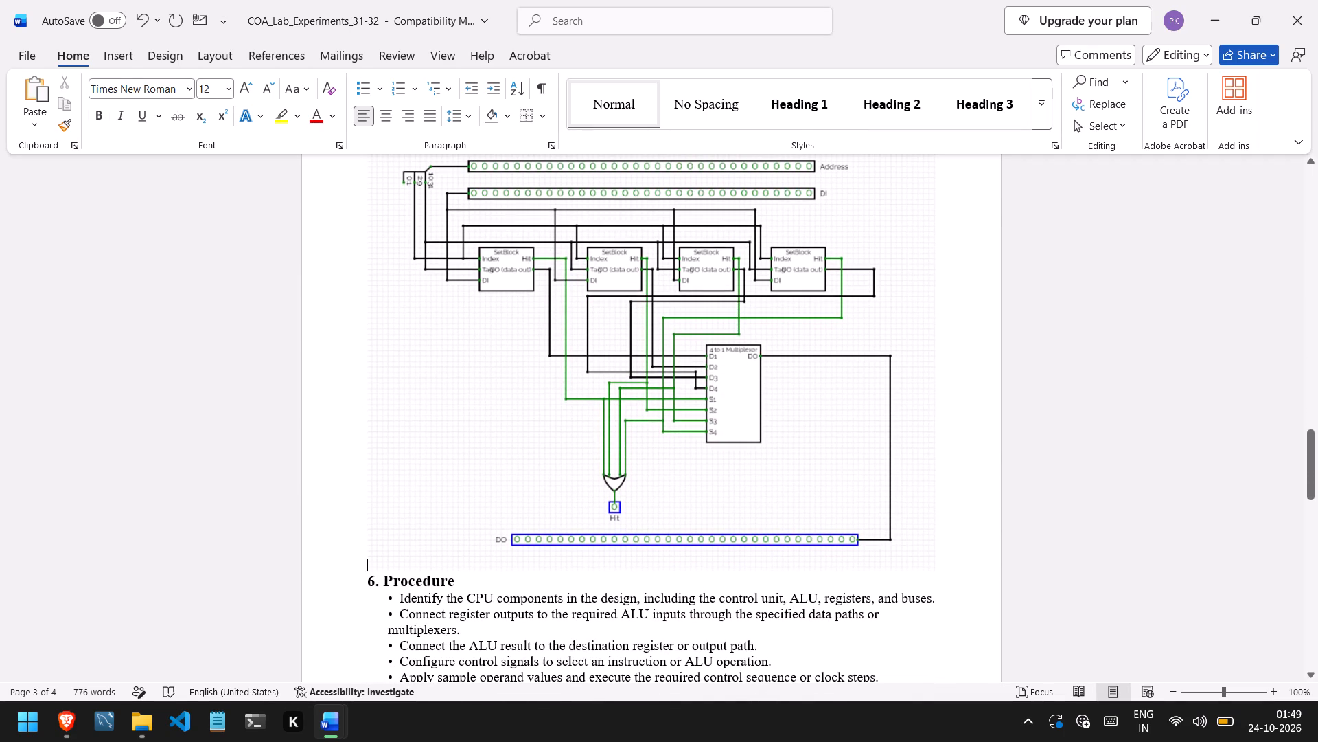
scroll(381, 285, down, 1)
key(BackSpace)
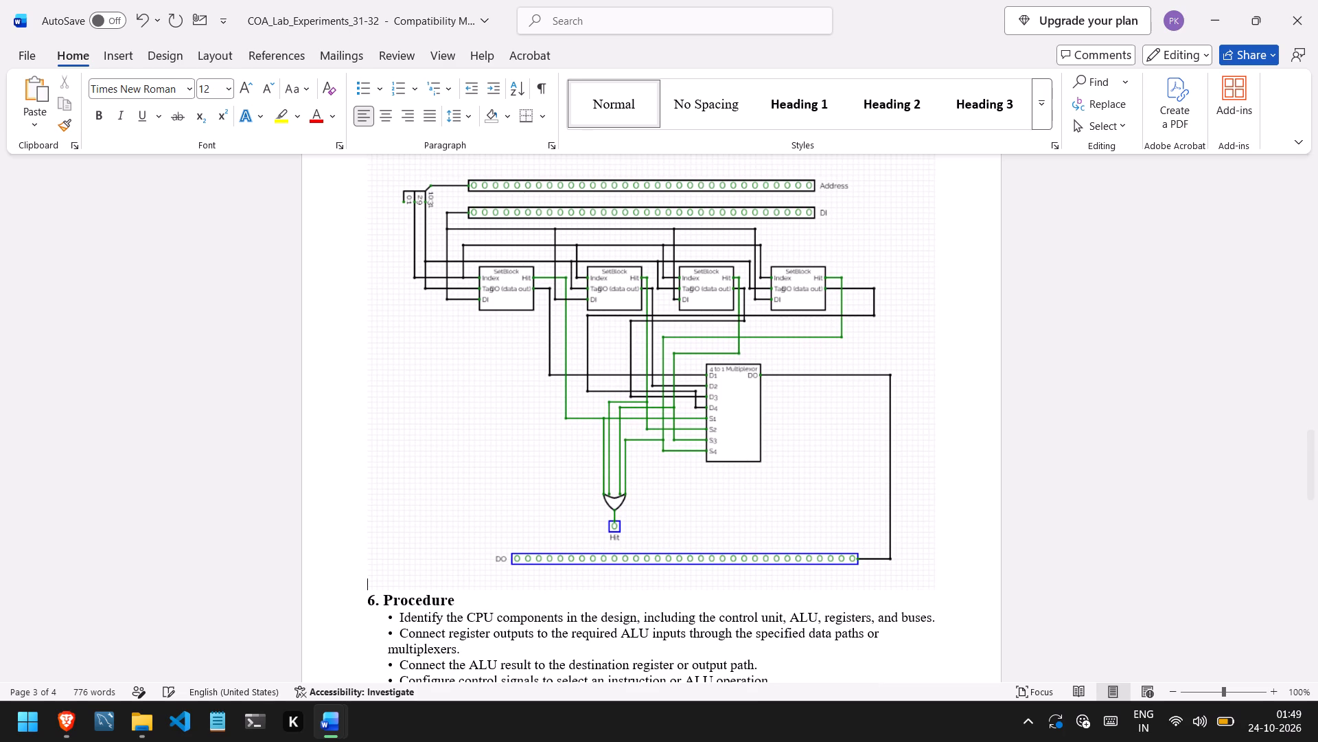
Insert one blank line between the circuit image and the "6. Procedure" heading.
scroll(381, 285, up, 3)
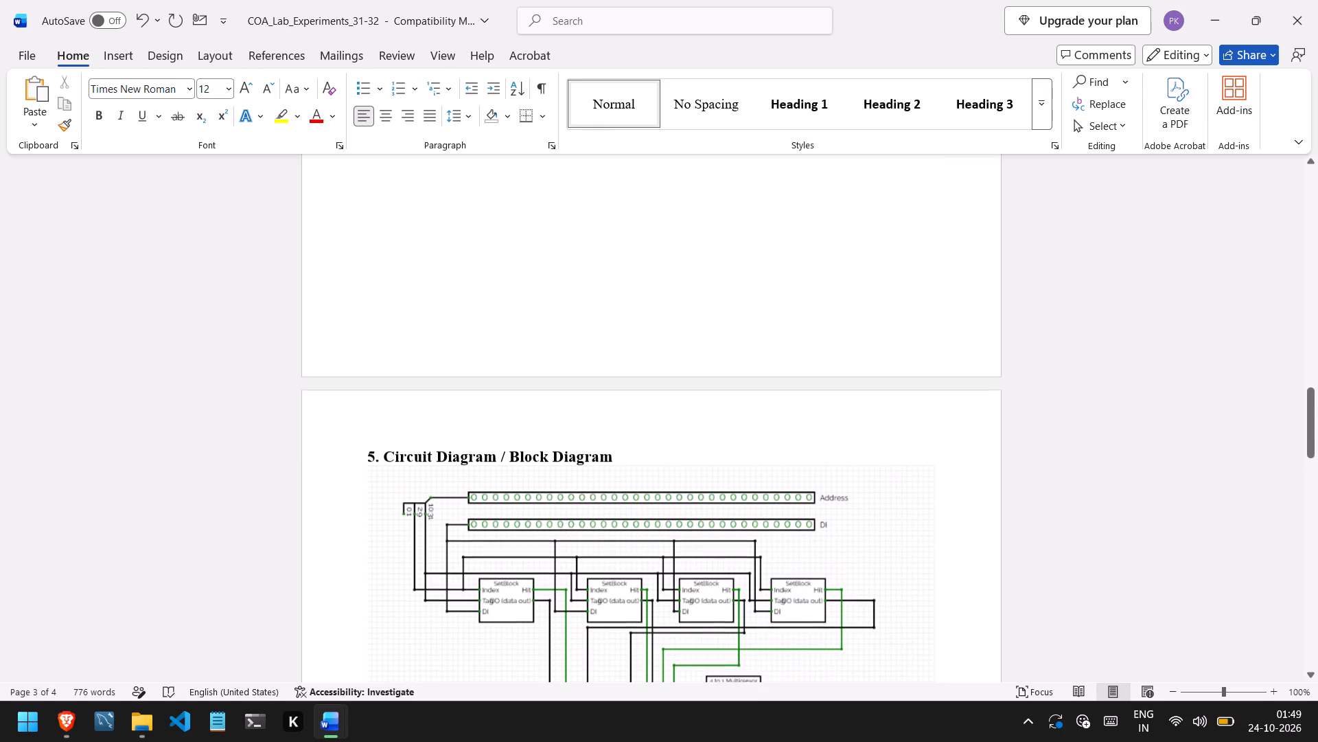
scroll(381, 285, up, 2)
scroll(381, 285, down, 4)
scroll(560, 558, down, 1)
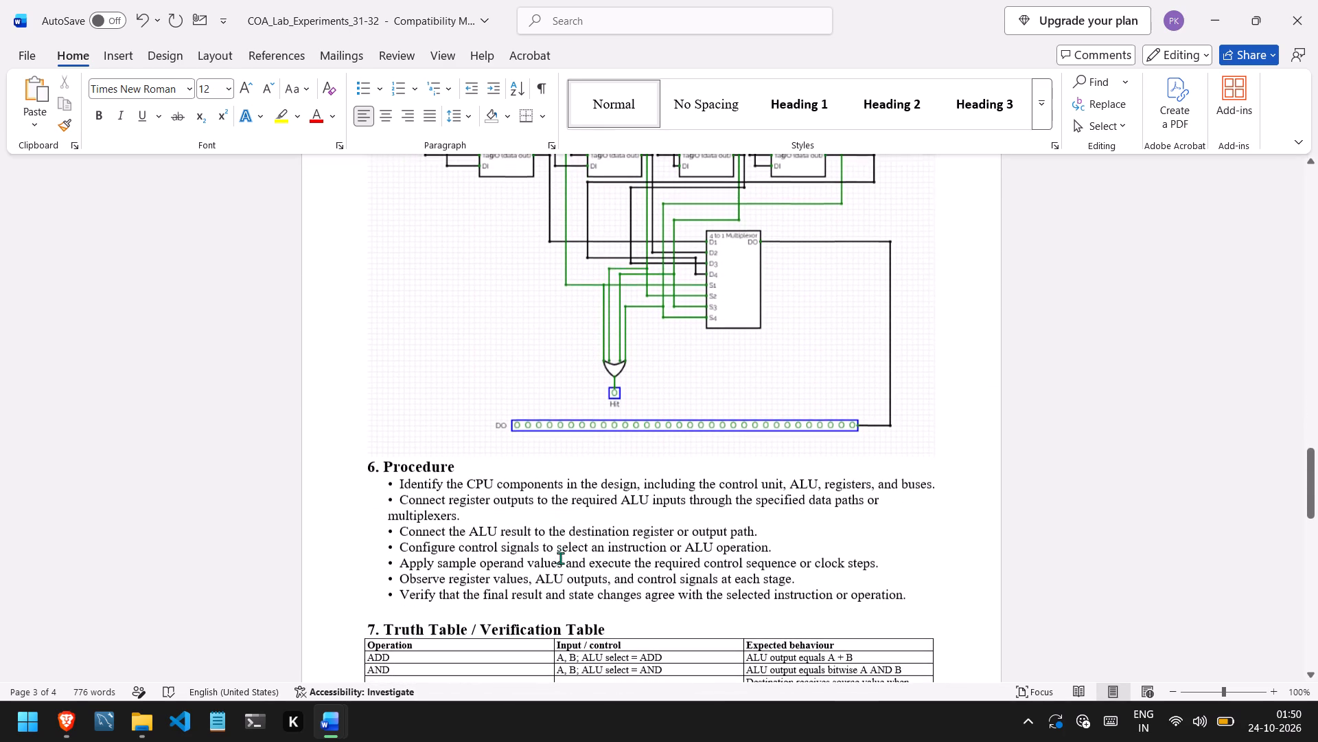
click(367, 464)
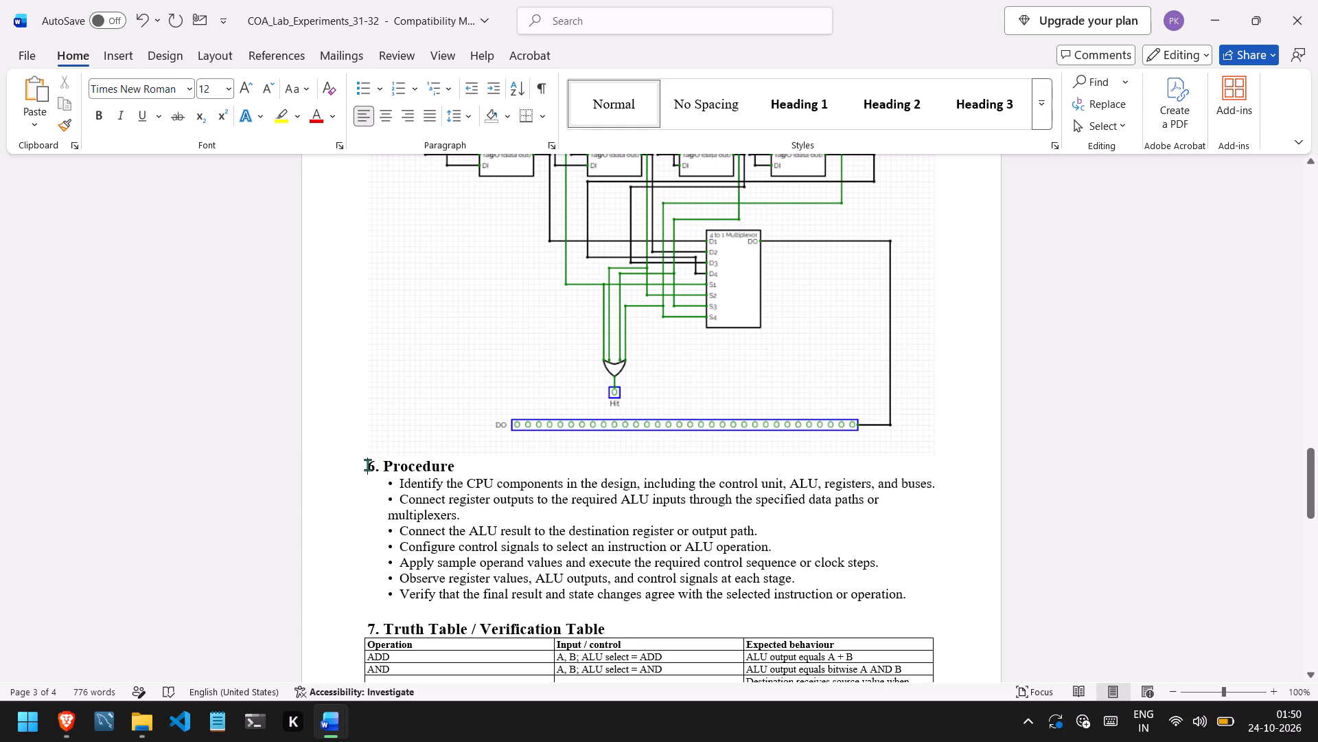
key(Return)
key(Up)
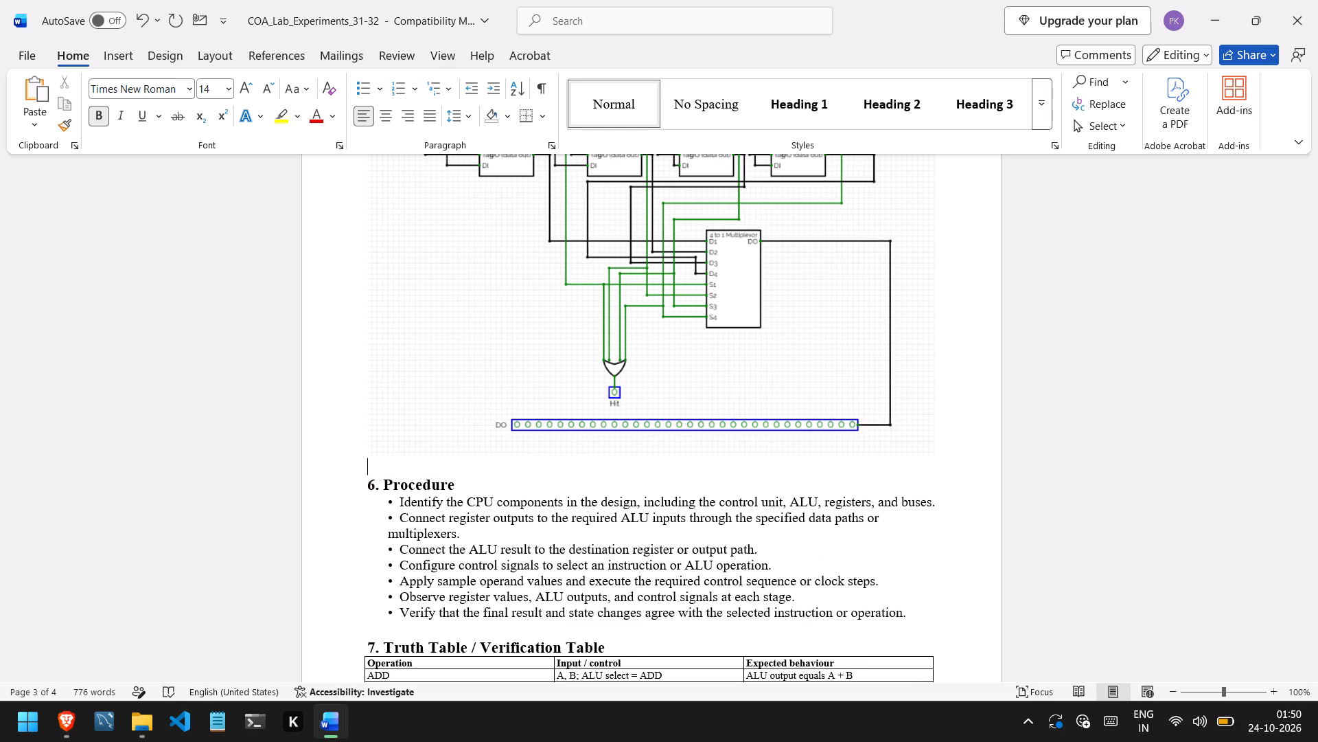
key(Return)
key(BackSpace)
key(BackSpace)
key(Return)
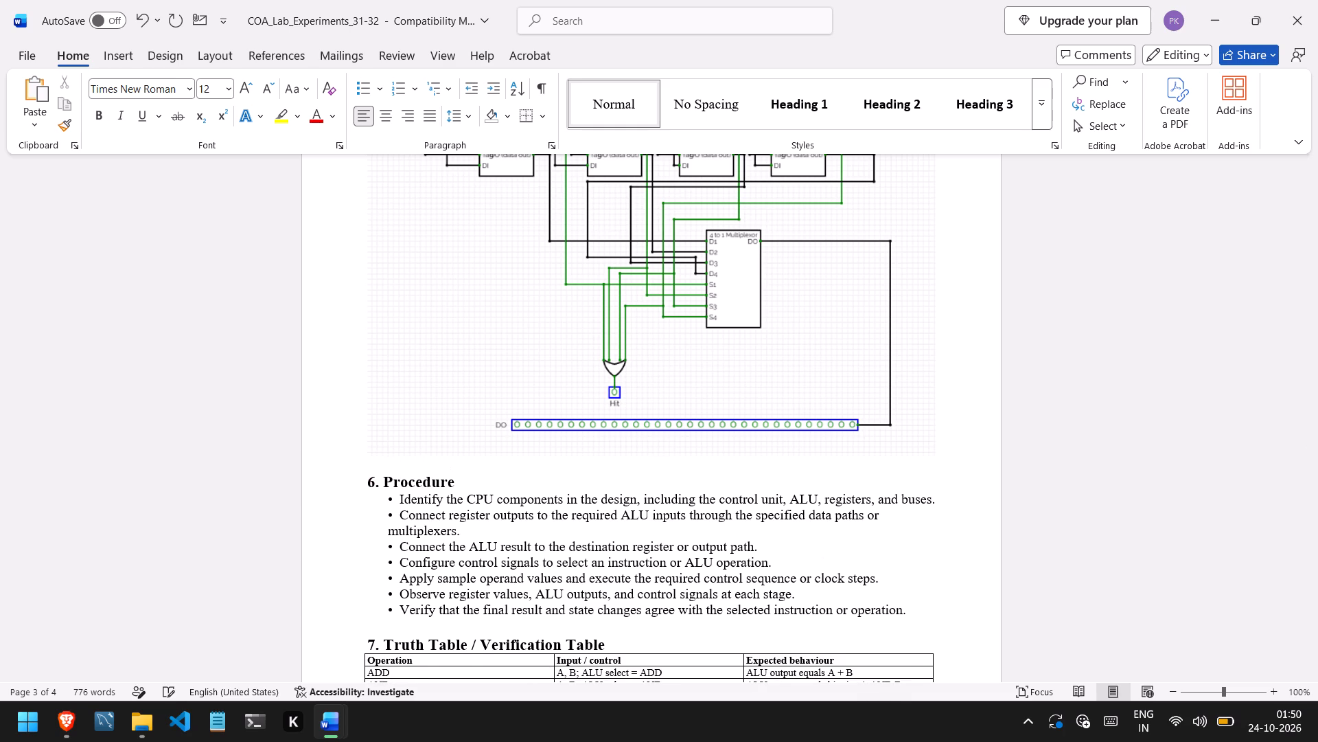
Shrink the circuit image proportionally to about three-quarters of its width.
scroll(367, 464, up, 1)
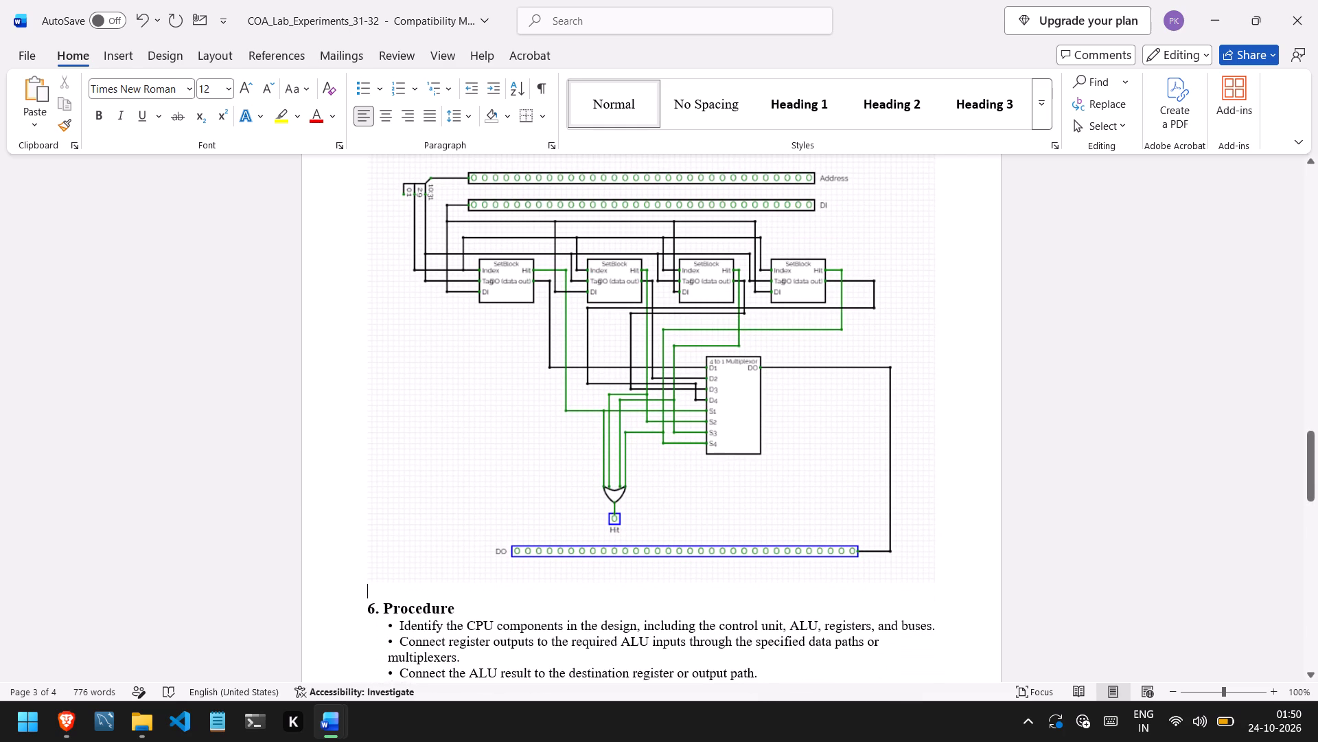
click(551, 502)
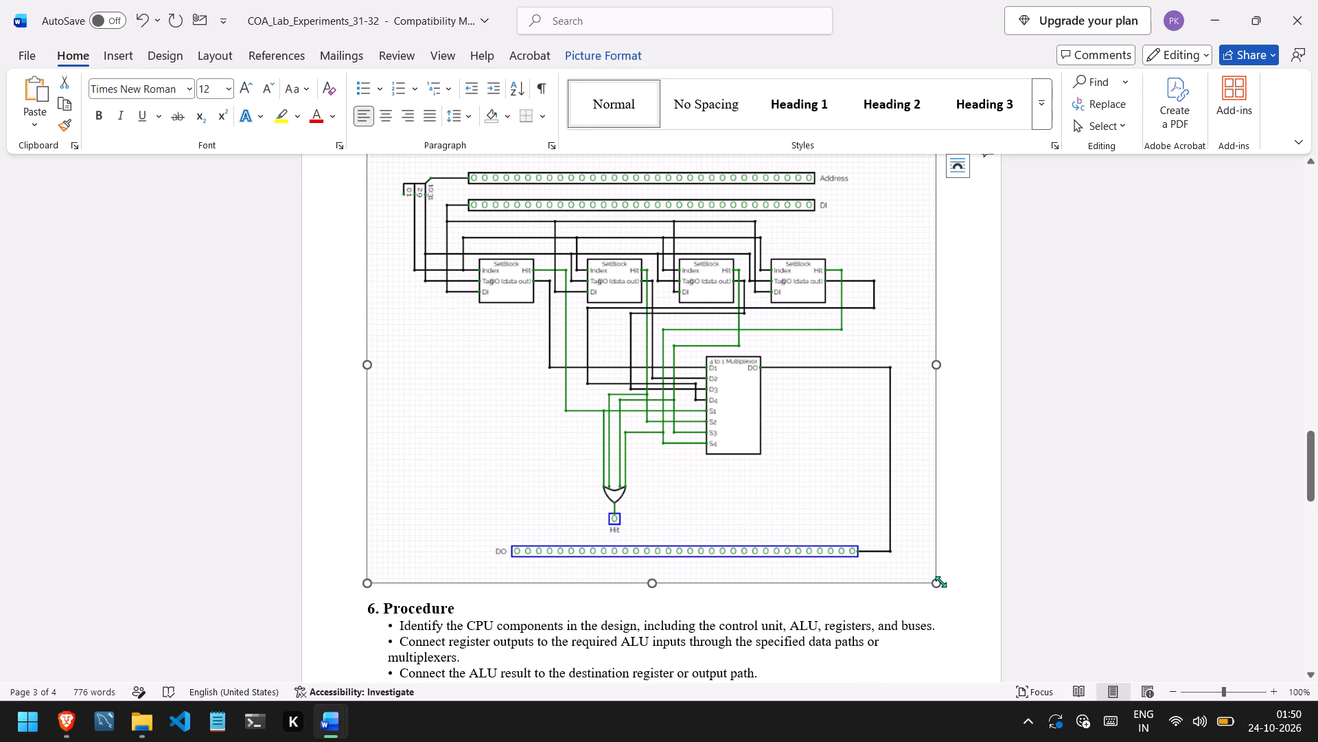
drag(940, 581, 793, 418)
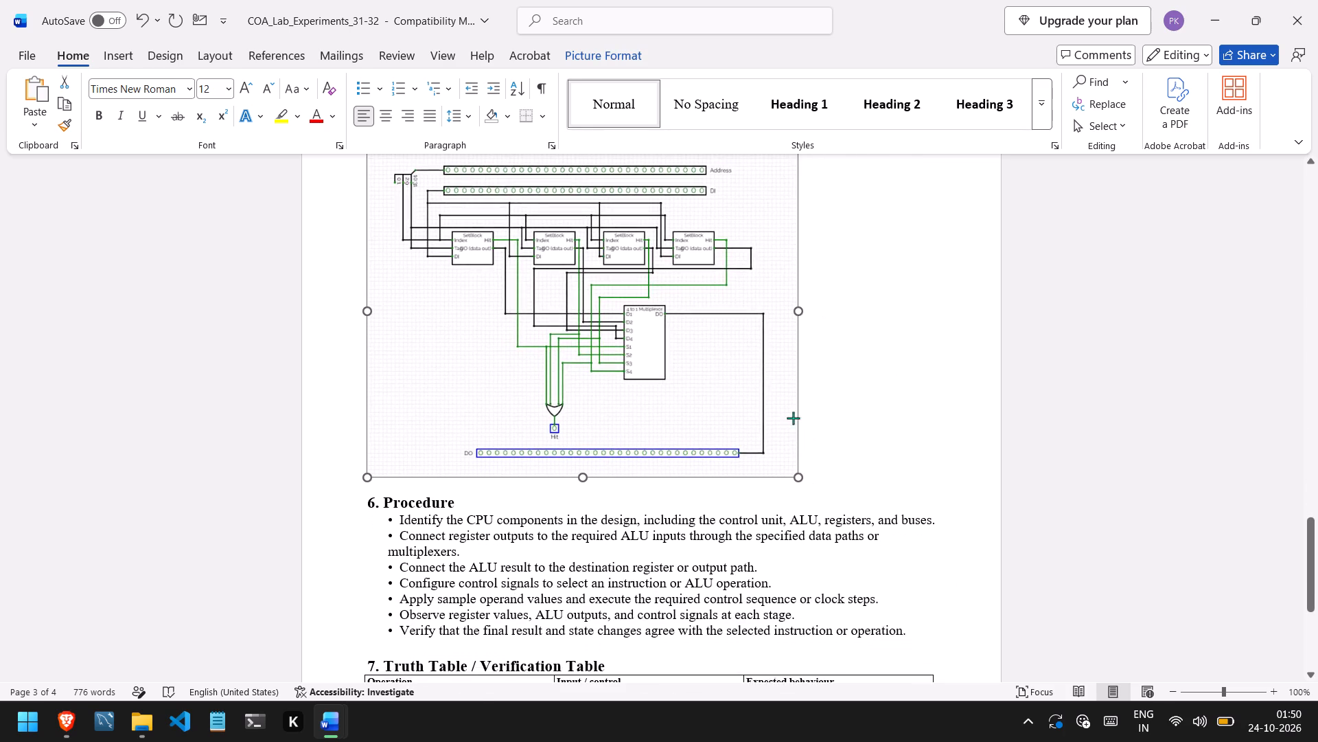
drag(793, 418, 784, 406)
scroll(784, 406, up, 1)
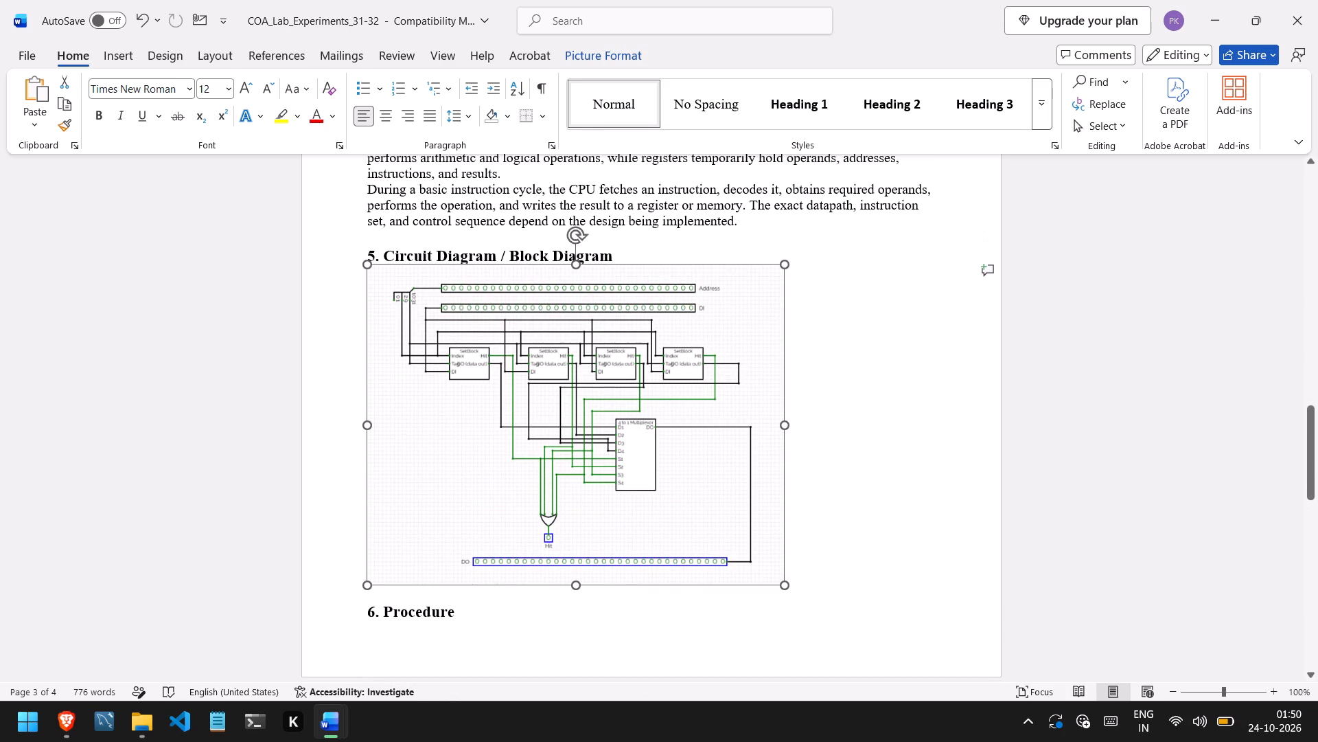
Enlarge the circuit image proportionally to about four-fifths of the text width, keeping it on the same page as its heading.
drag(782, 587, 808, 603)
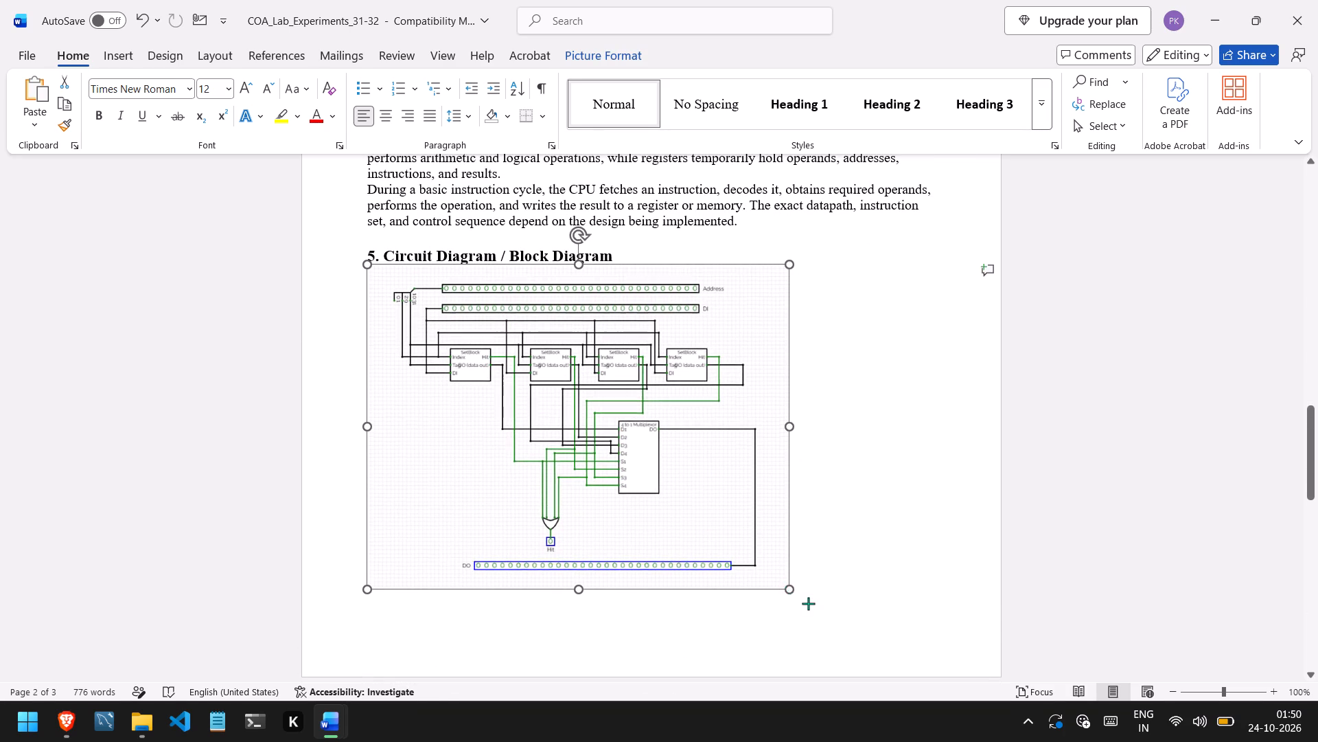
drag(808, 603, 847, 629)
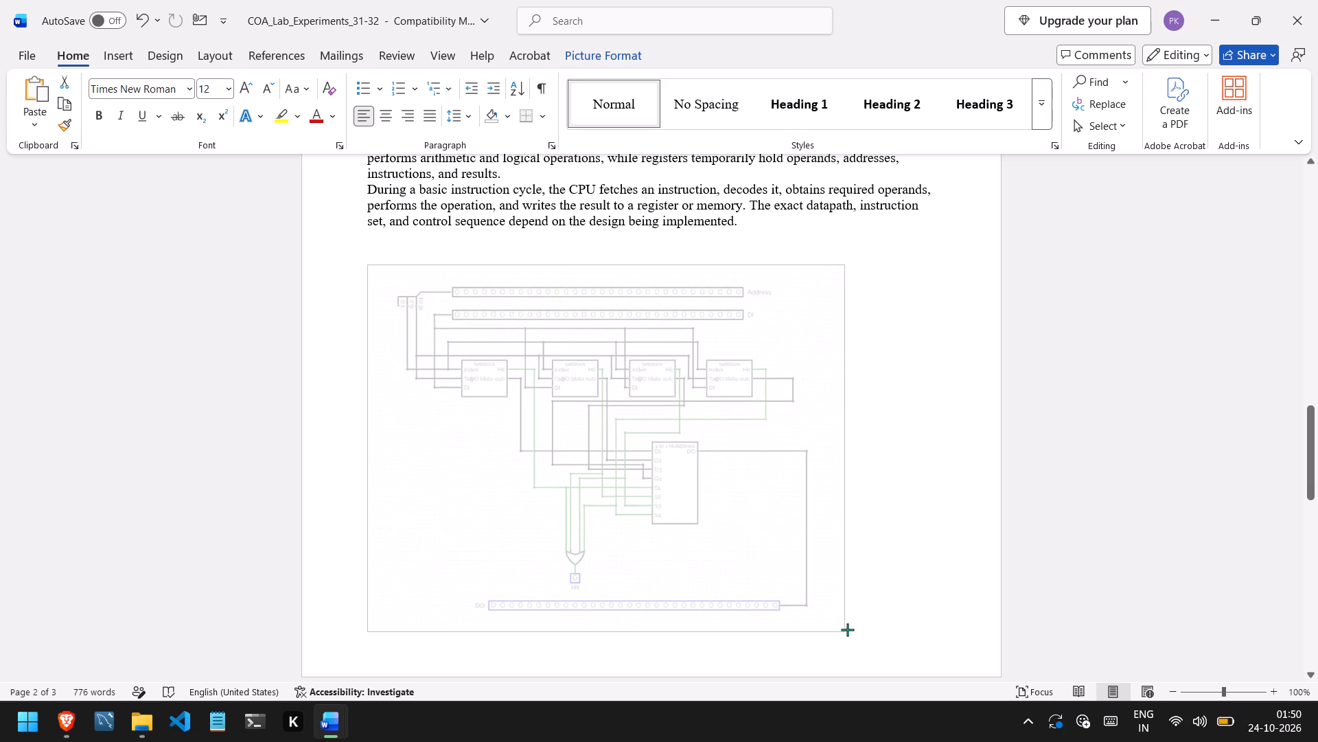
drag(847, 629, 826, 614)
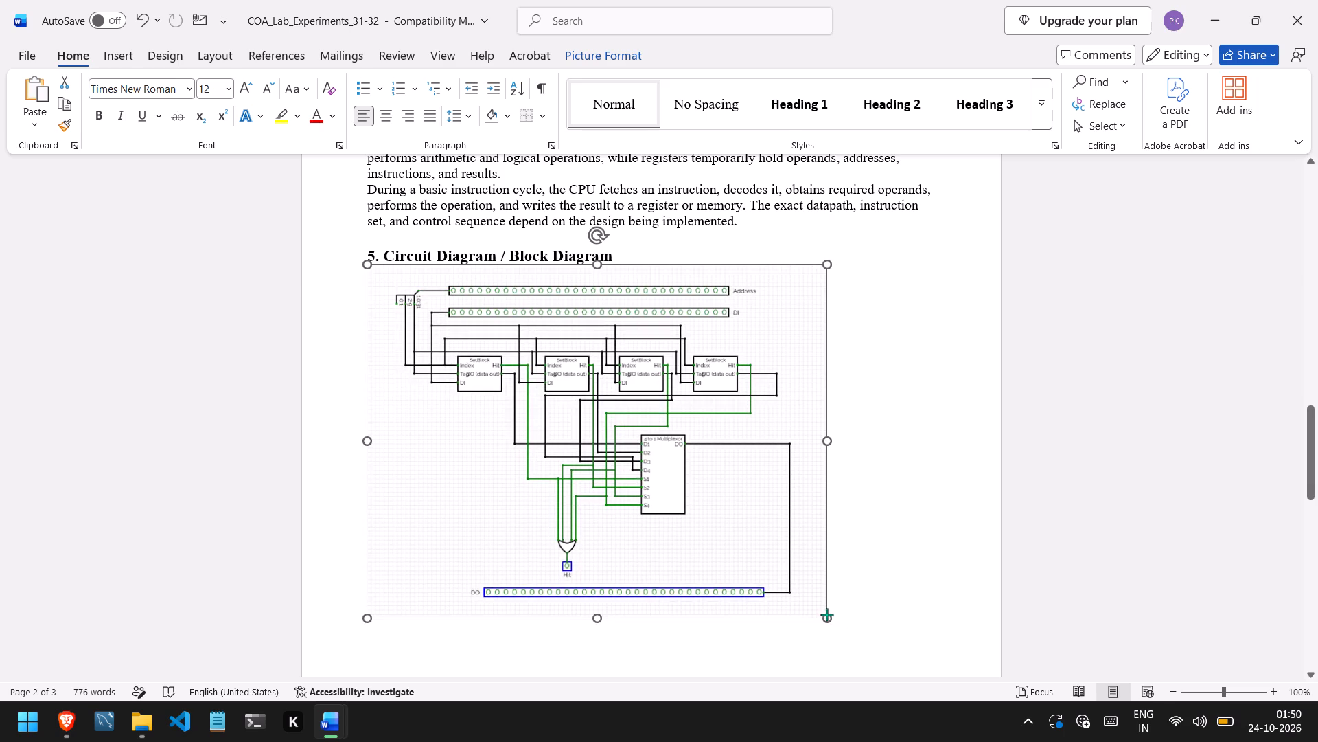
drag(826, 614, 831, 622)
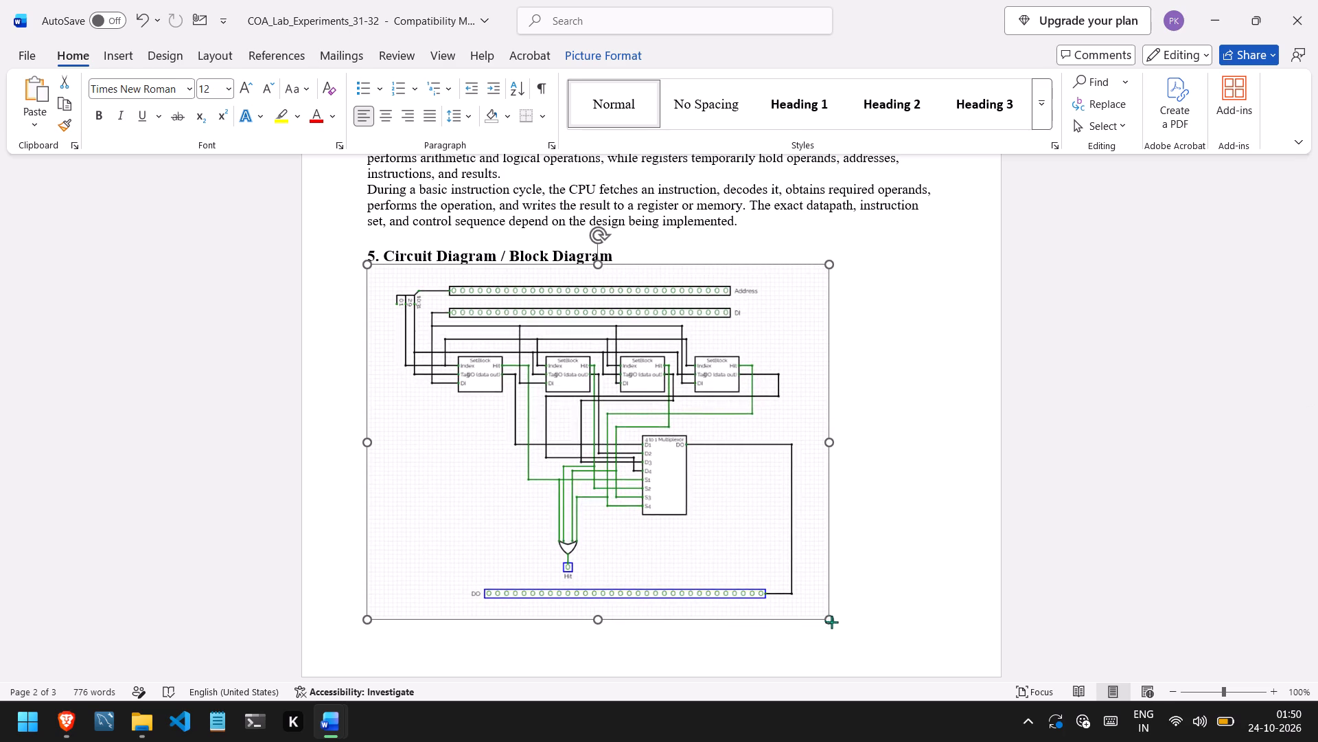
drag(831, 622, 829, 620)
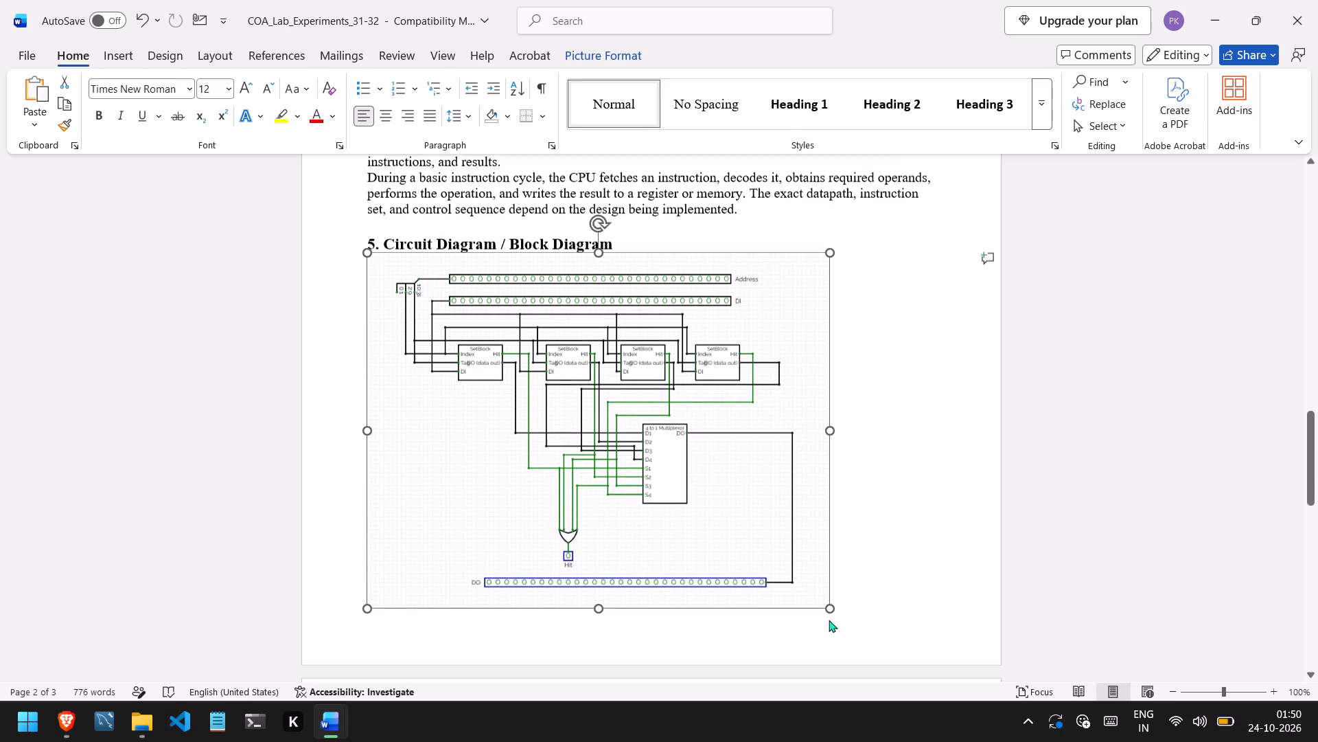
Review the CPU experiment's pages around the resized image, from the software list through the Result section.
scroll(829, 620, down, 4)
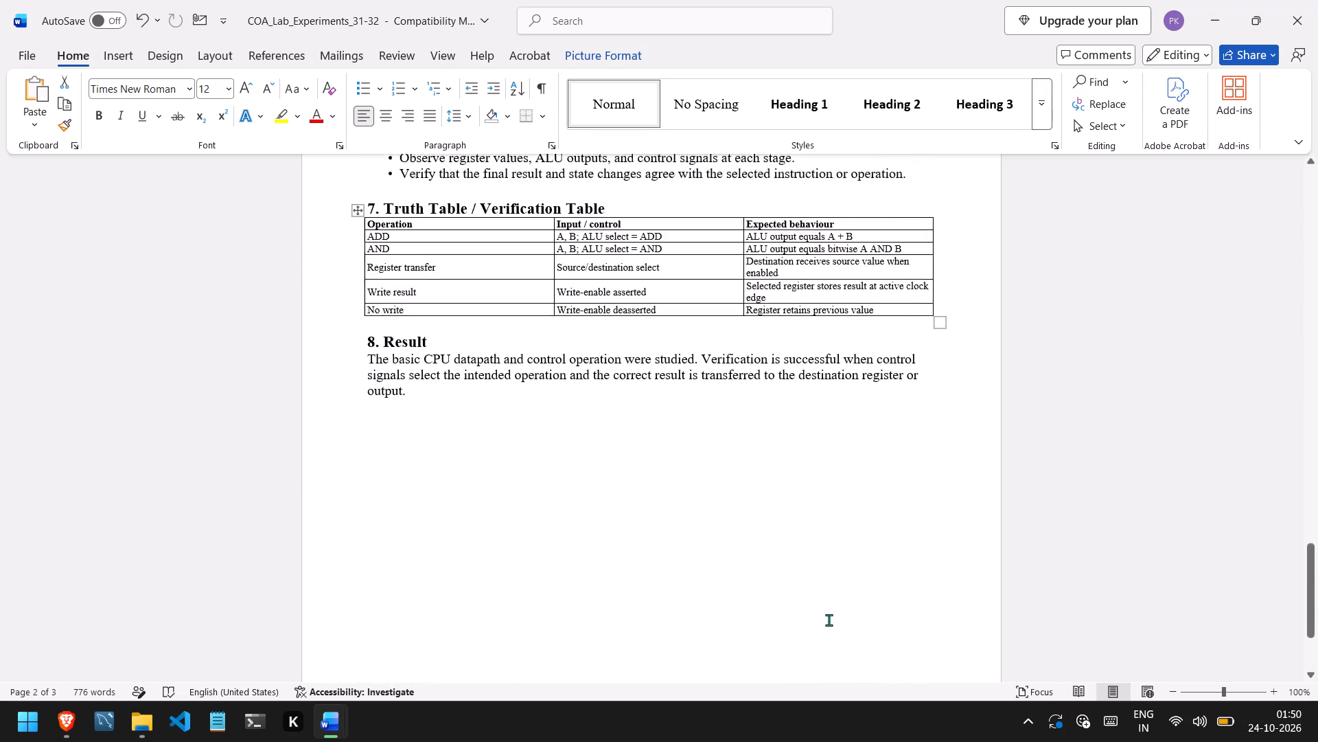
scroll(829, 620, down, 6)
scroll(829, 620, up, 8)
scroll(829, 620, down, 1)
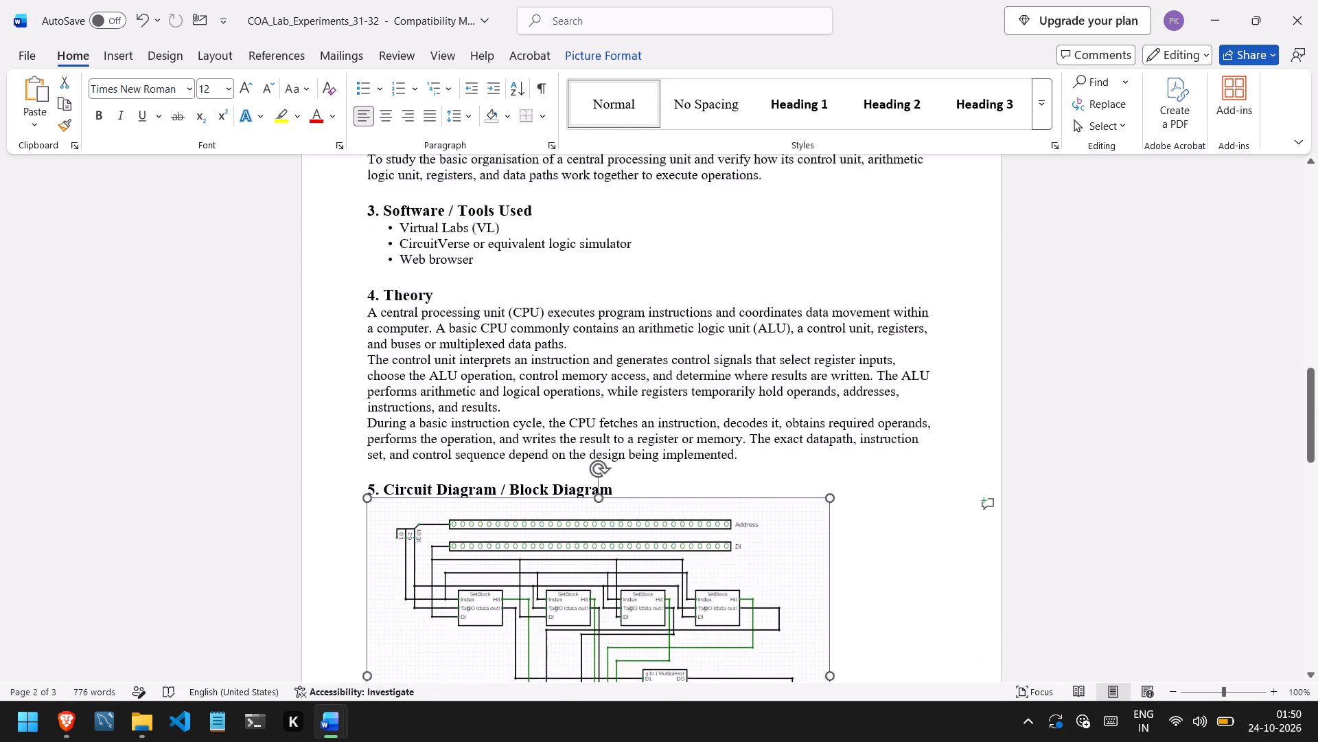
scroll(829, 620, down, 1)
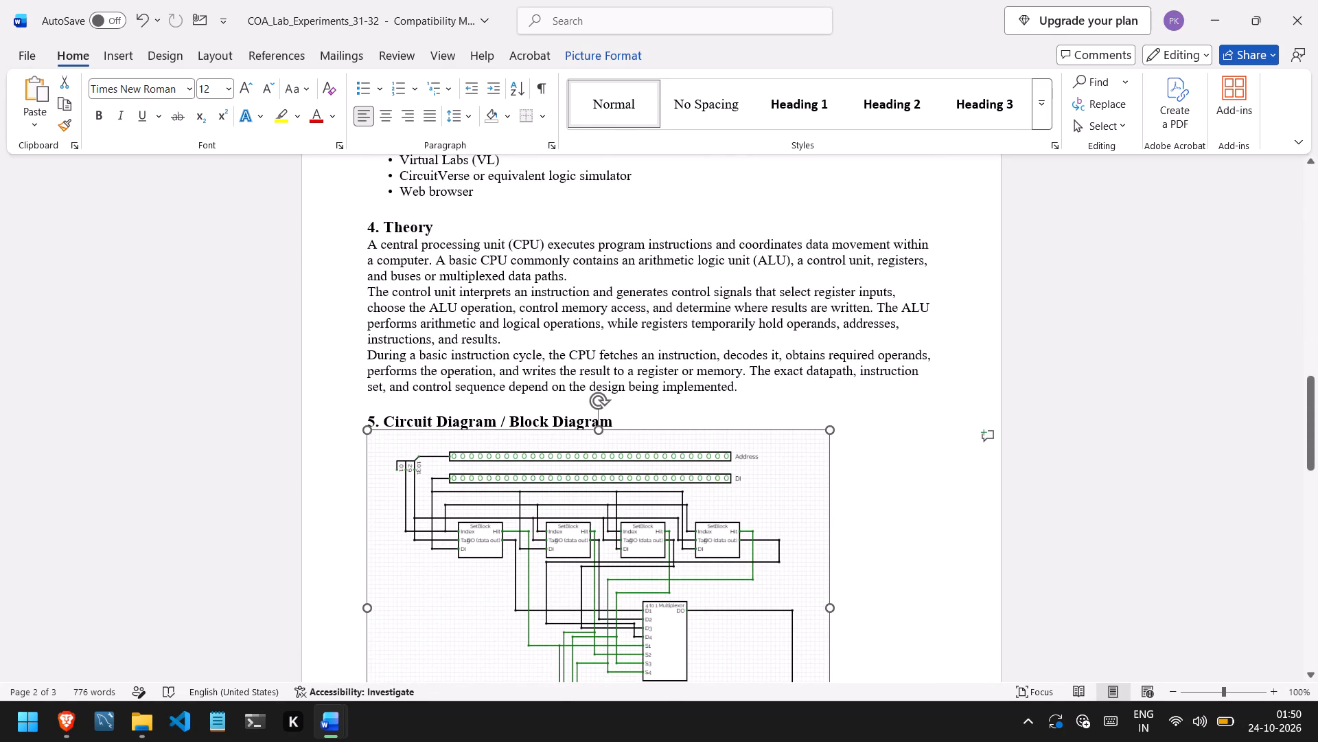
Move the cache circuit image from the CPU experiment to Experiment 31's "5. Circuit Diagram / Block Diagram" section, replacing the placeholder text there.
click(799, 604)
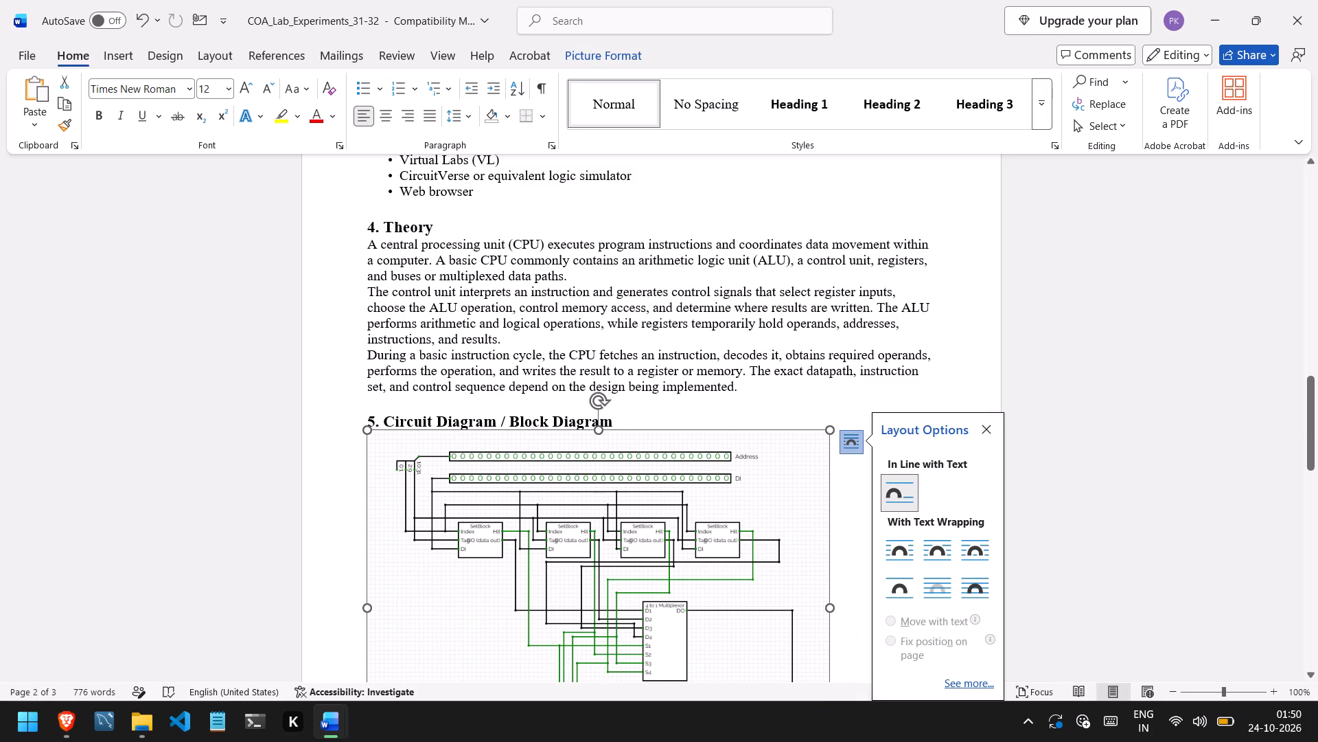
key(ctrl+x)
scroll(799, 604, up, 6)
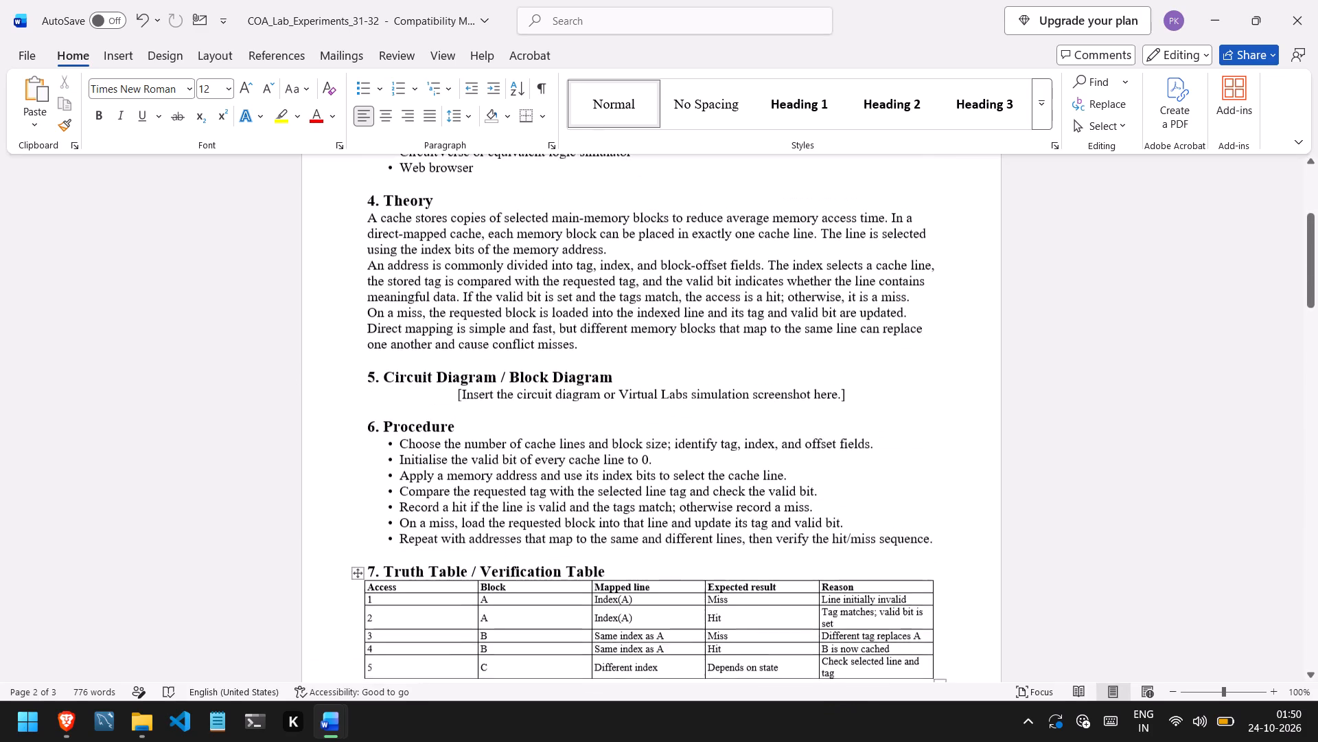
scroll(799, 604, up, 1)
drag(864, 503, 722, 474)
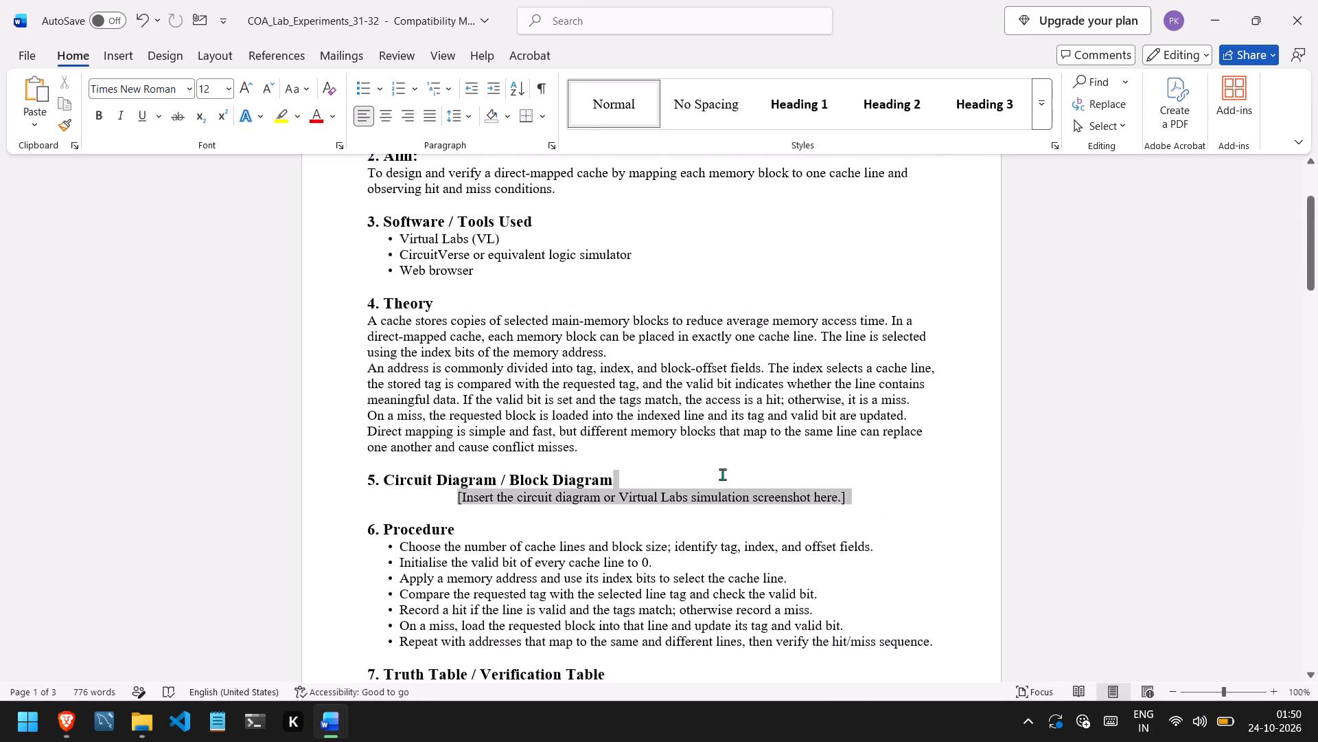
drag(722, 474, 452, 497)
key(BackSpace)
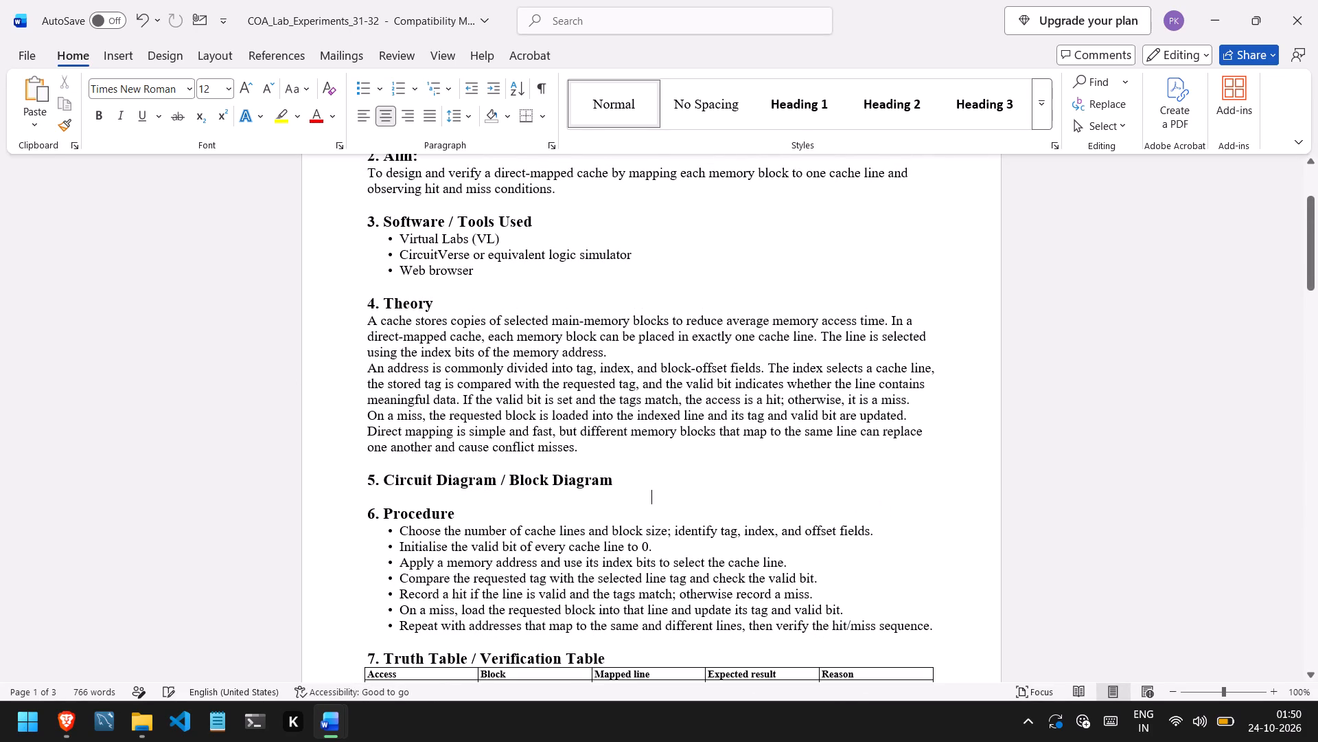
key(BackSpace)
key(ctrl+v)
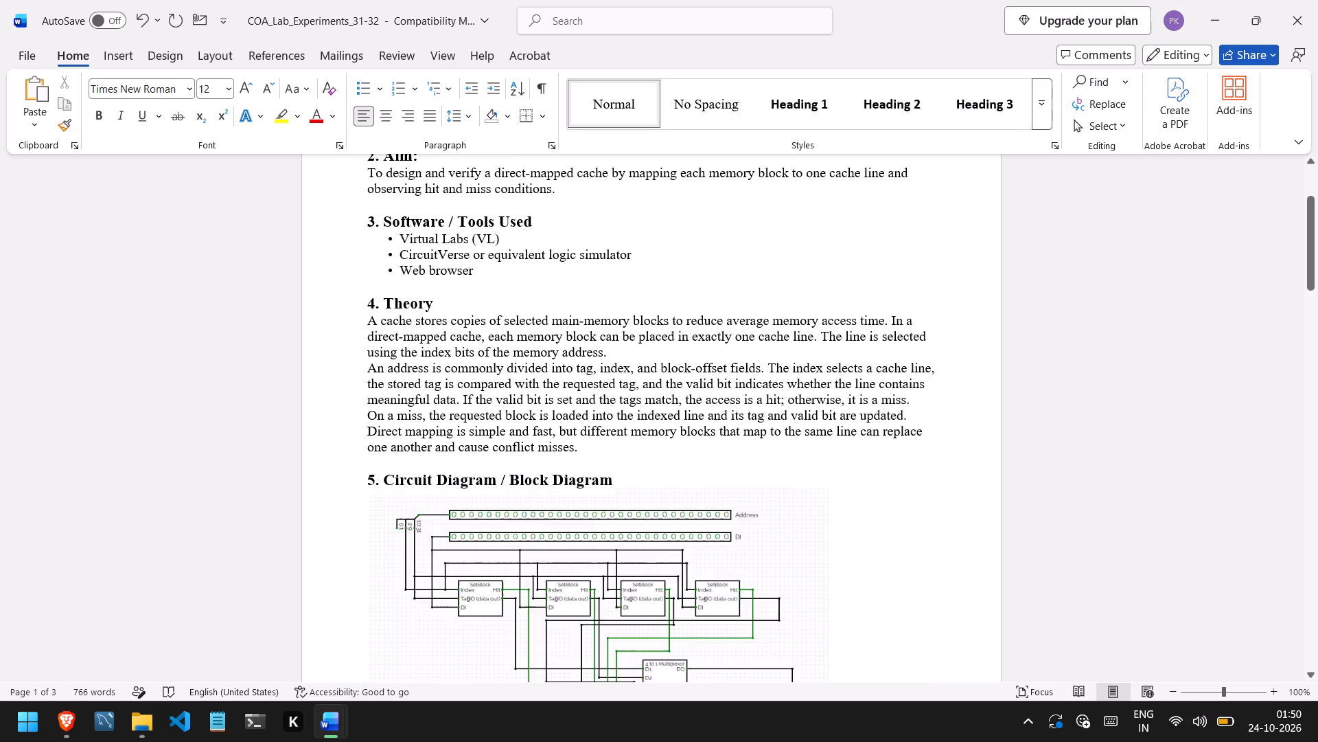
Insert a blank line between the moved cache circuit image and Experiment 31's "6. Procedure" heading.
scroll(452, 497, down, 1)
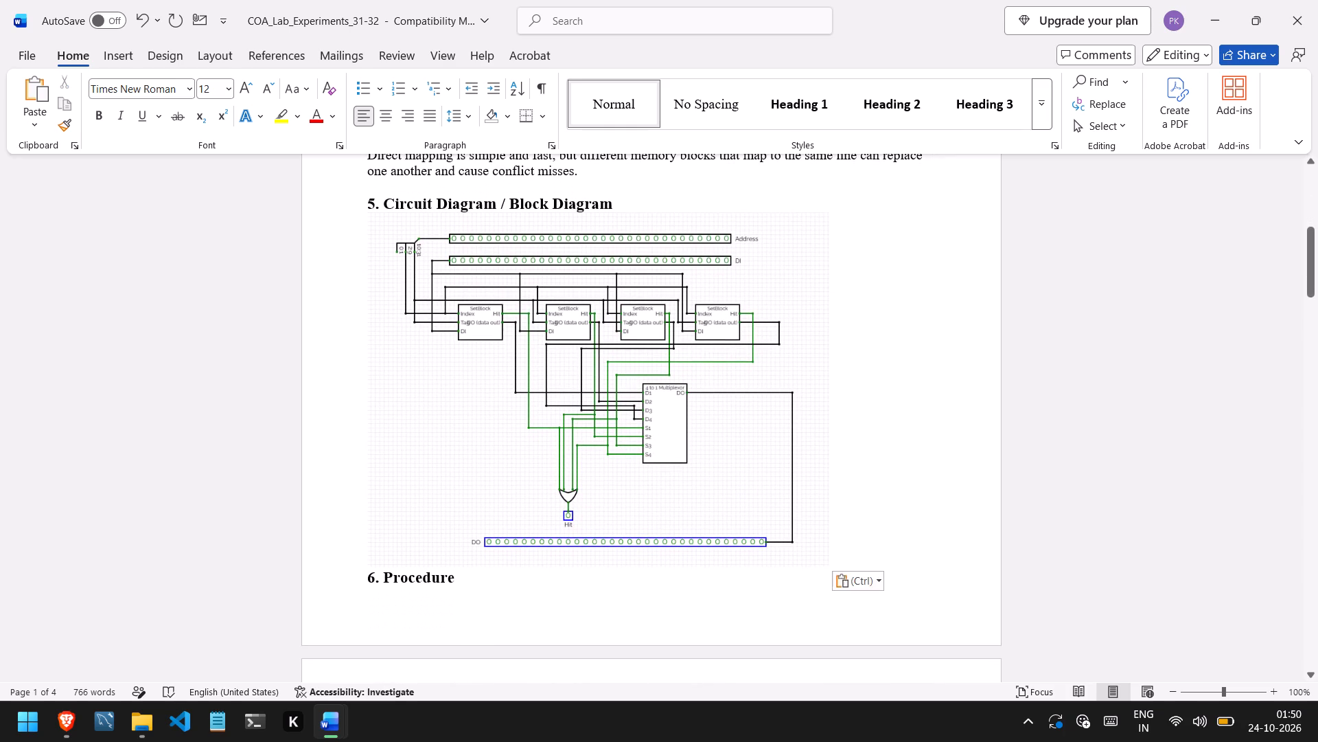
key(Return)
Check the page layout from the start of Experiment 31 through the CPU experiment's Result section.
scroll(452, 497, right, 2)
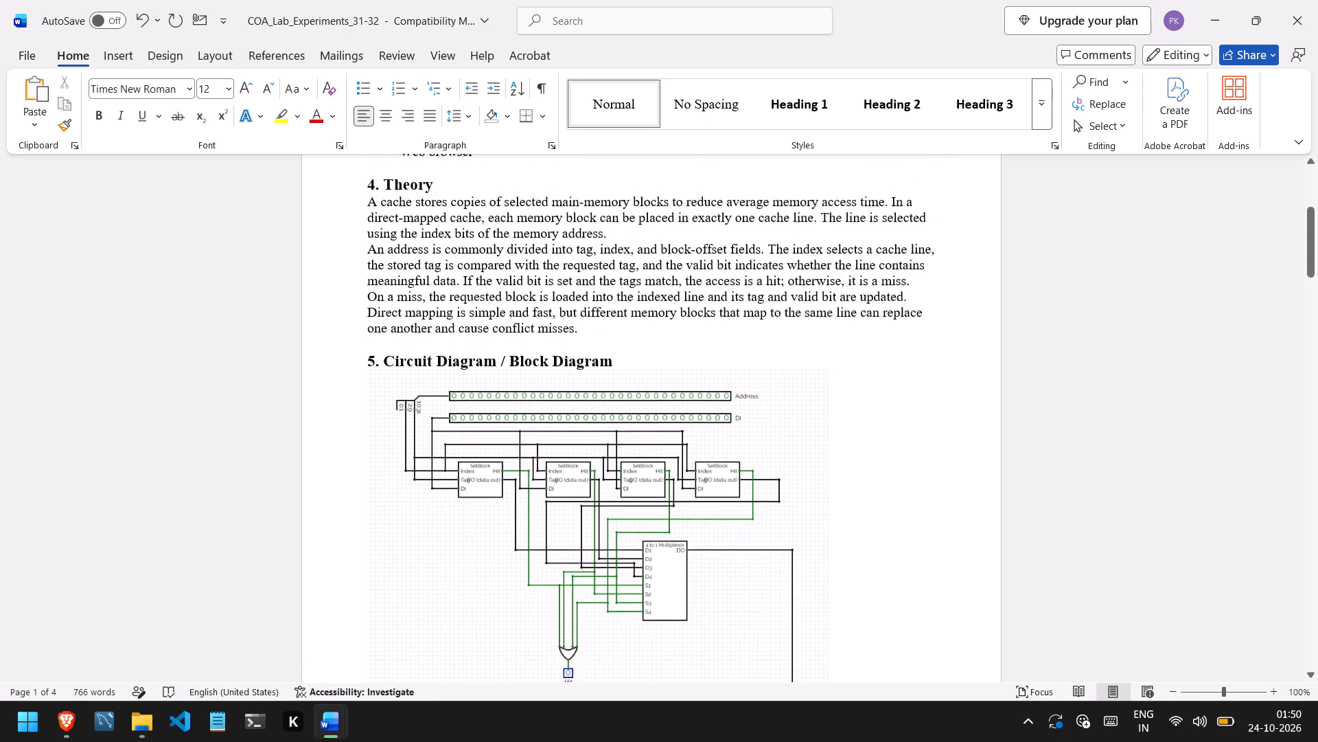
scroll(452, 497, right, 1)
scroll(452, 497, up, 3)
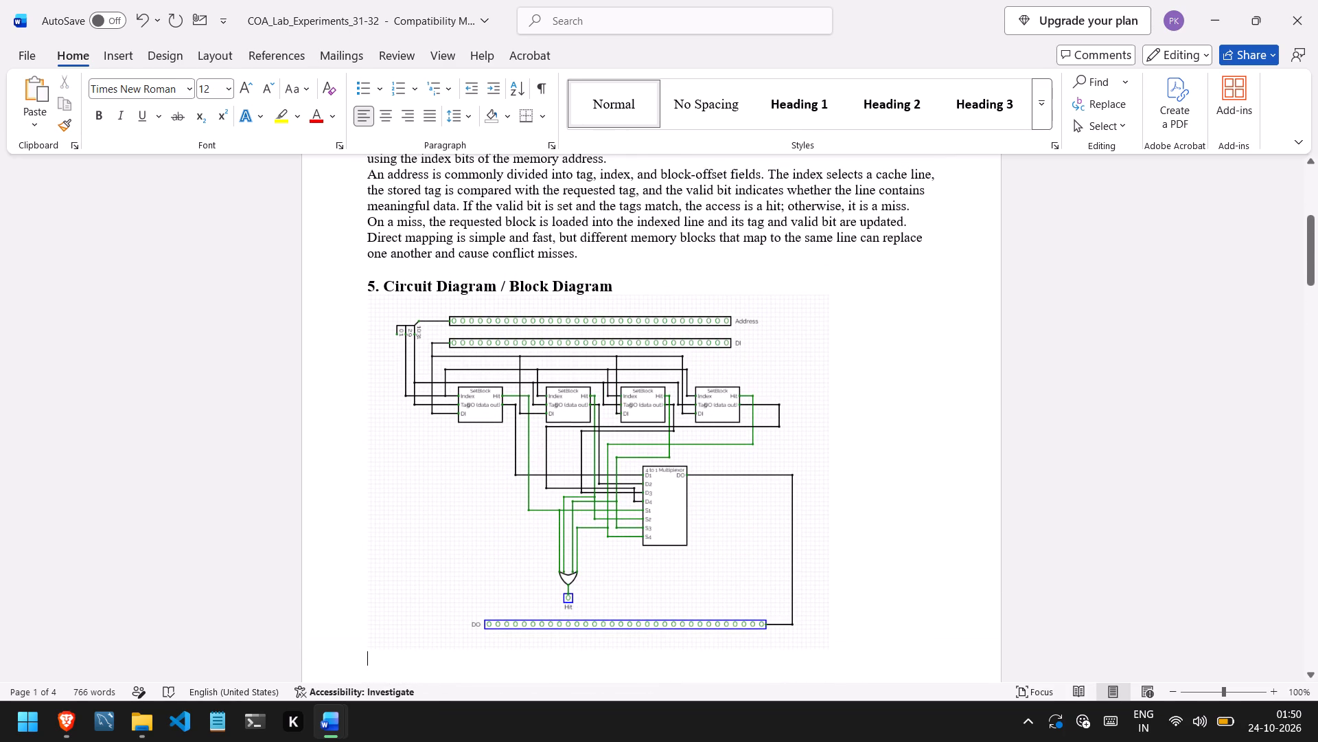
scroll(452, 497, up, 3)
scroll(452, 497, down, 1)
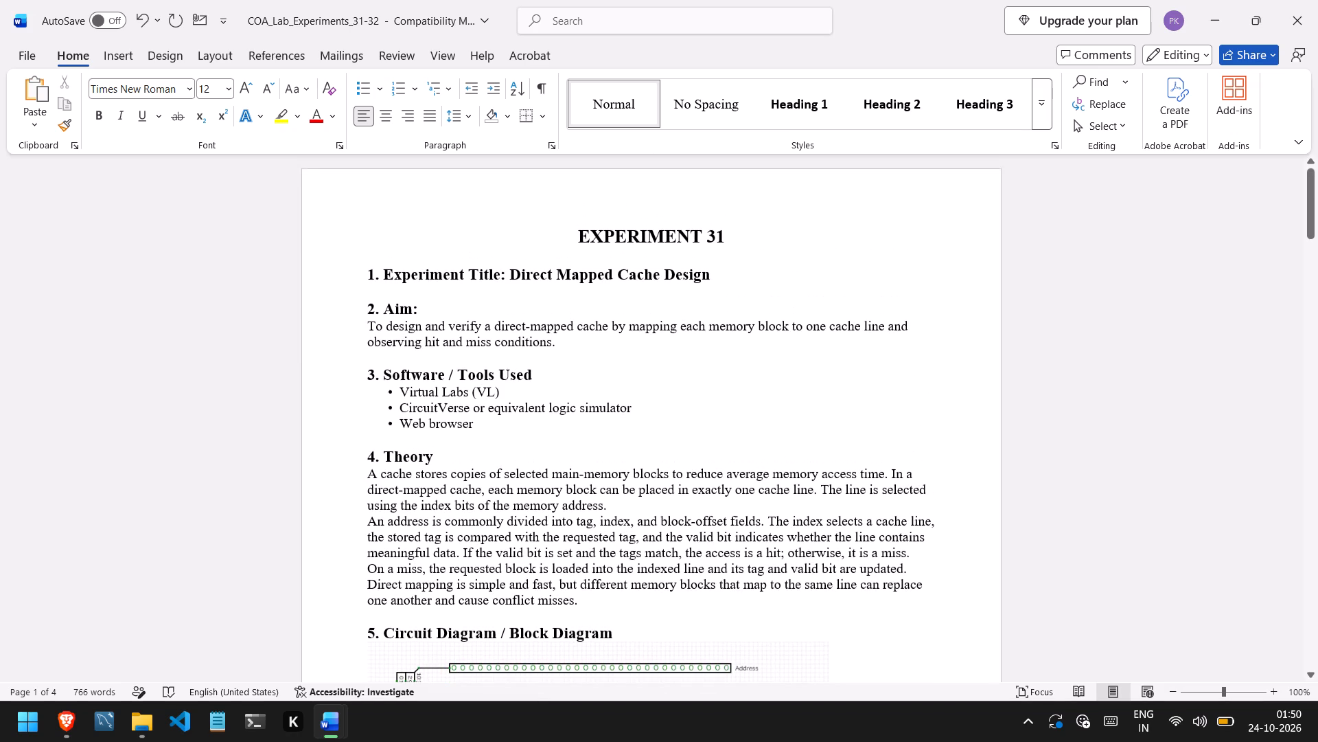
scroll(452, 497, down, 2)
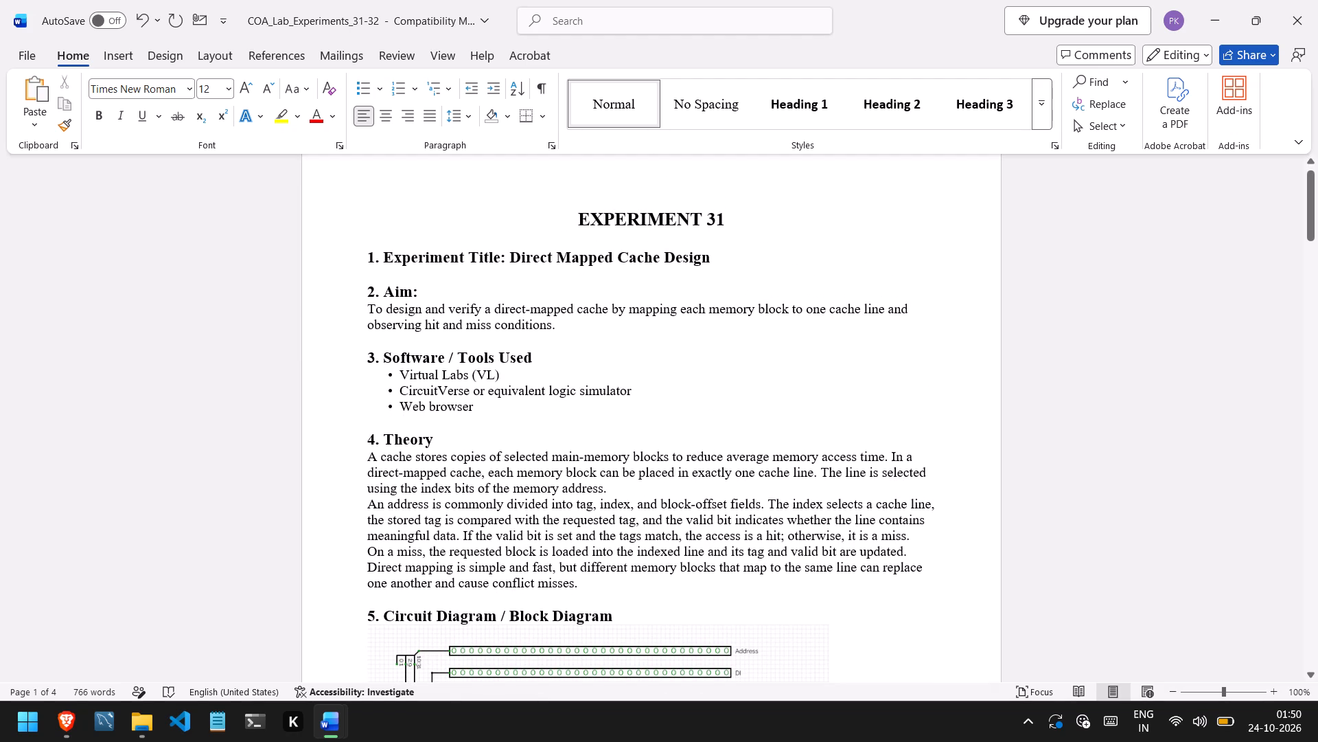
scroll(452, 497, down, 1)
scroll(452, 497, up, 4)
scroll(452, 497, down, 1)
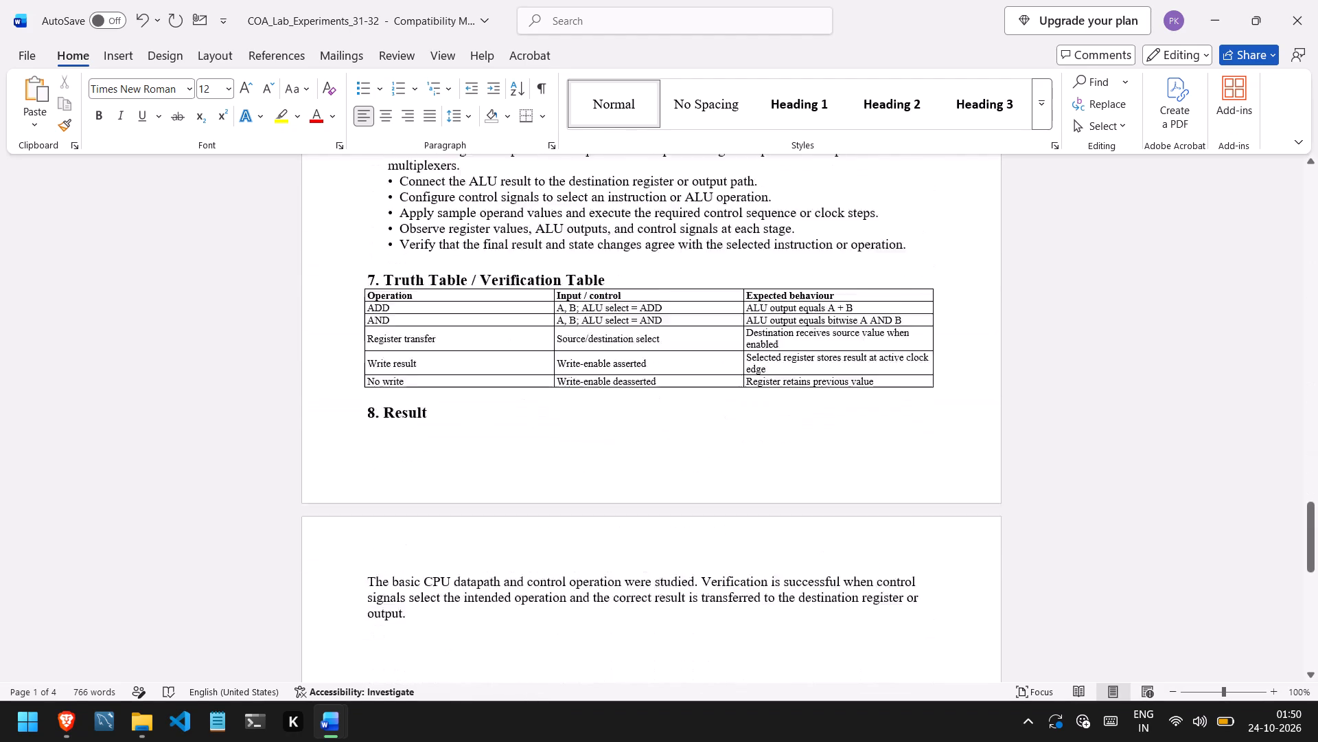
Switch to the Brave browser and launch the "Simple CPU 2024 - CPU" project from the CircuitVerse circuits page.
key(super+1)
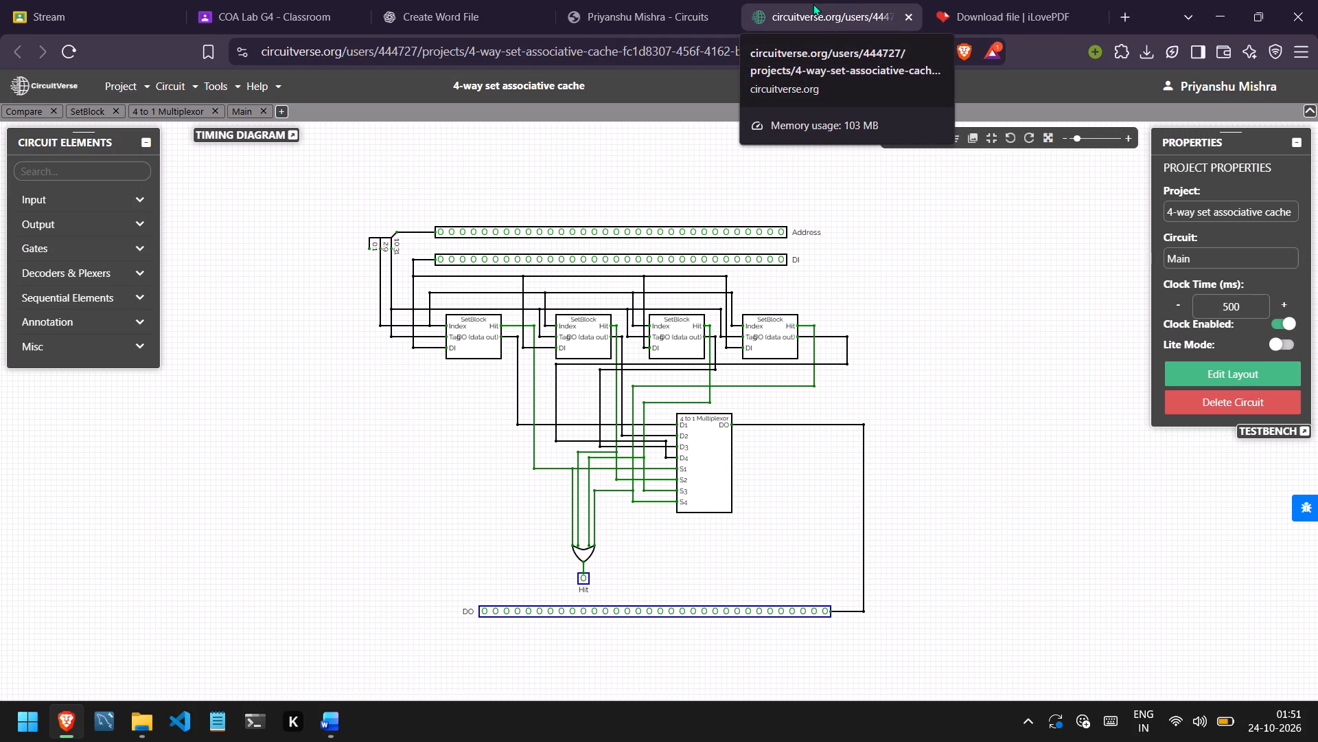
click(658, 16)
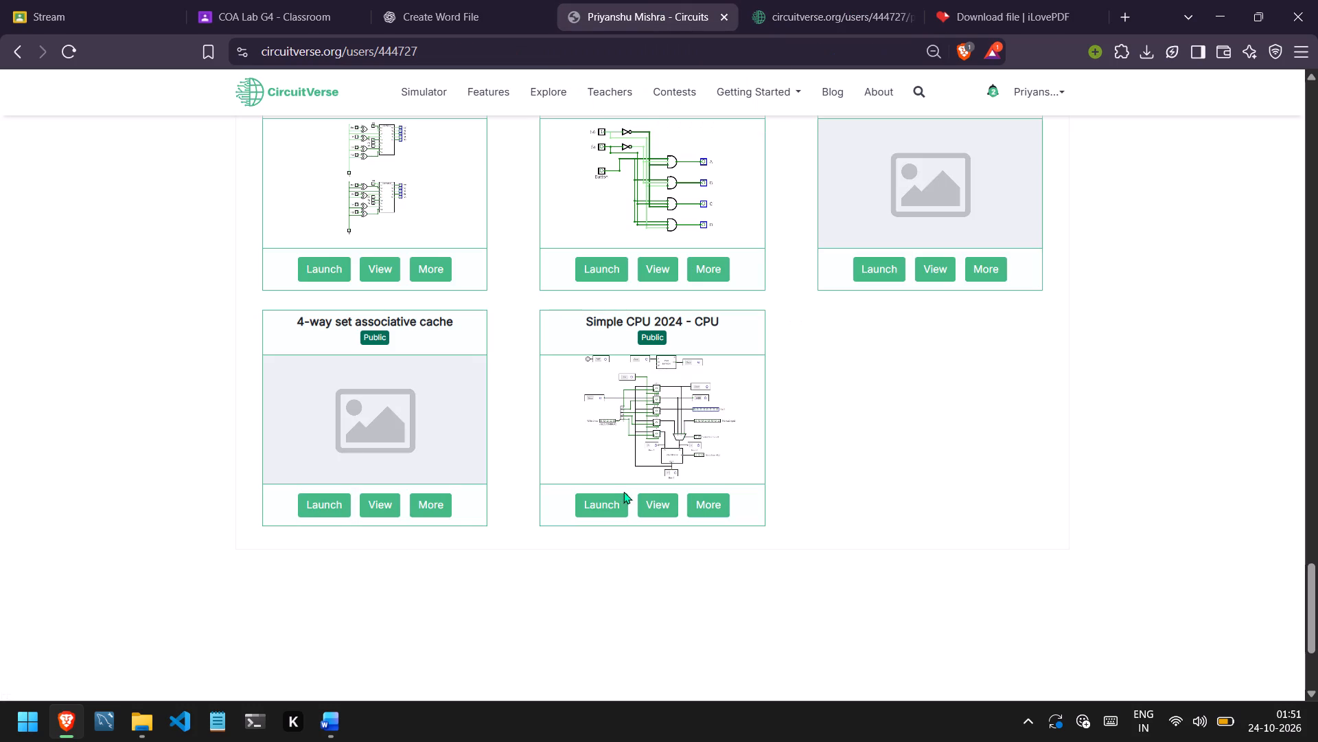
click(610, 499)
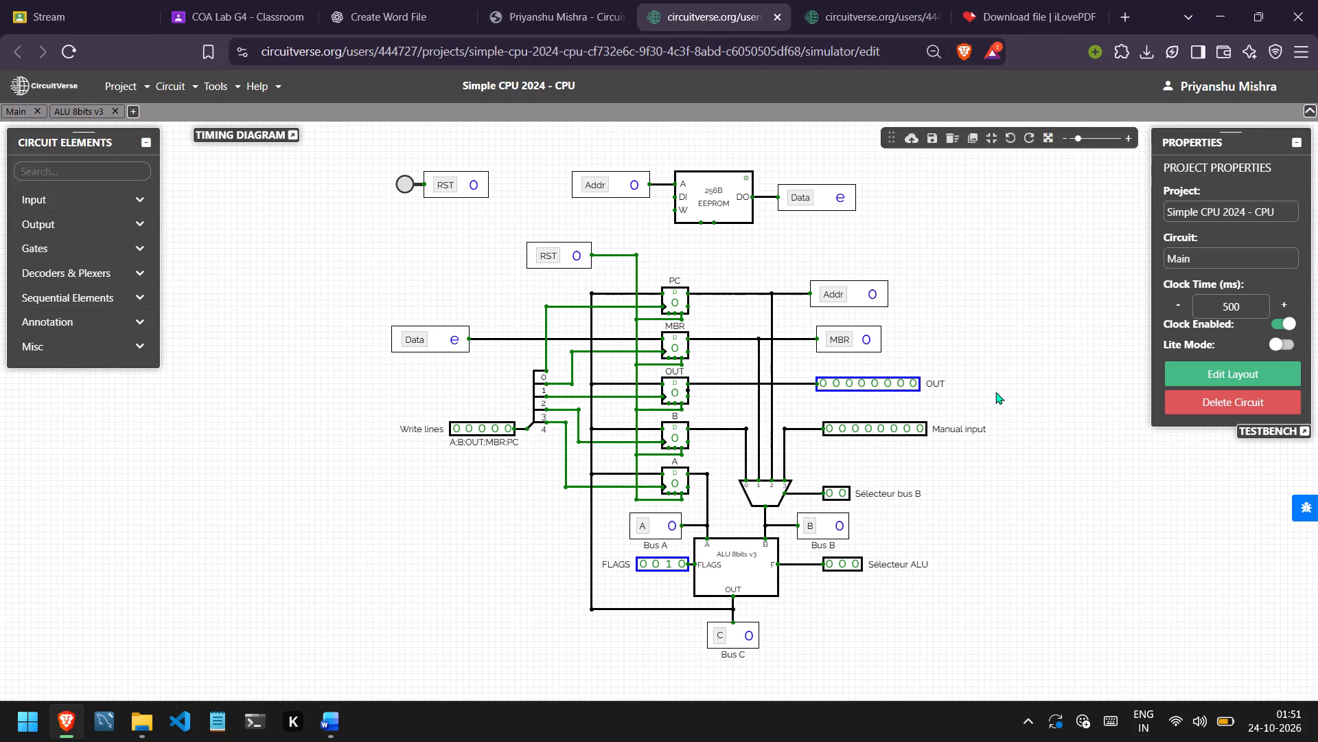
Capture a rectangular screenshot of the whole Simple CPU circuit, from the RST input down to Bus C, and copy it.
key(Print)
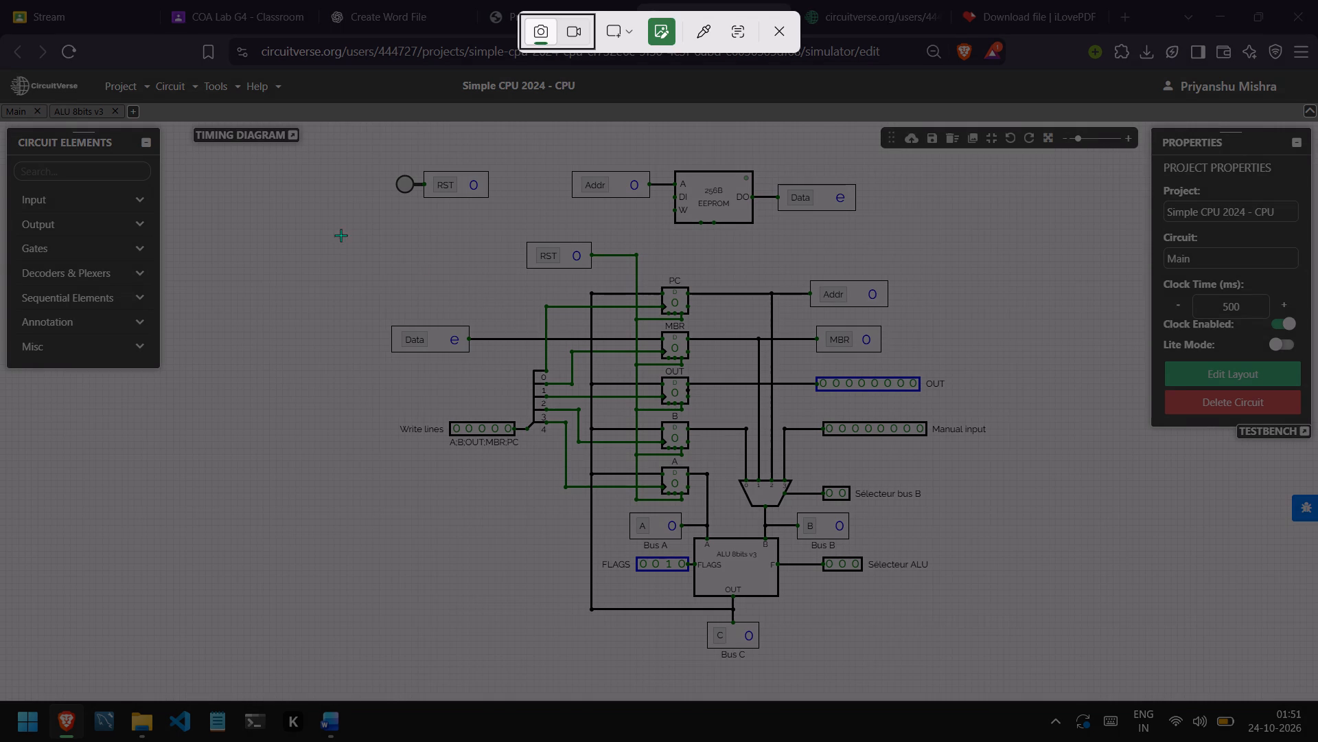
drag(354, 166, 1043, 597)
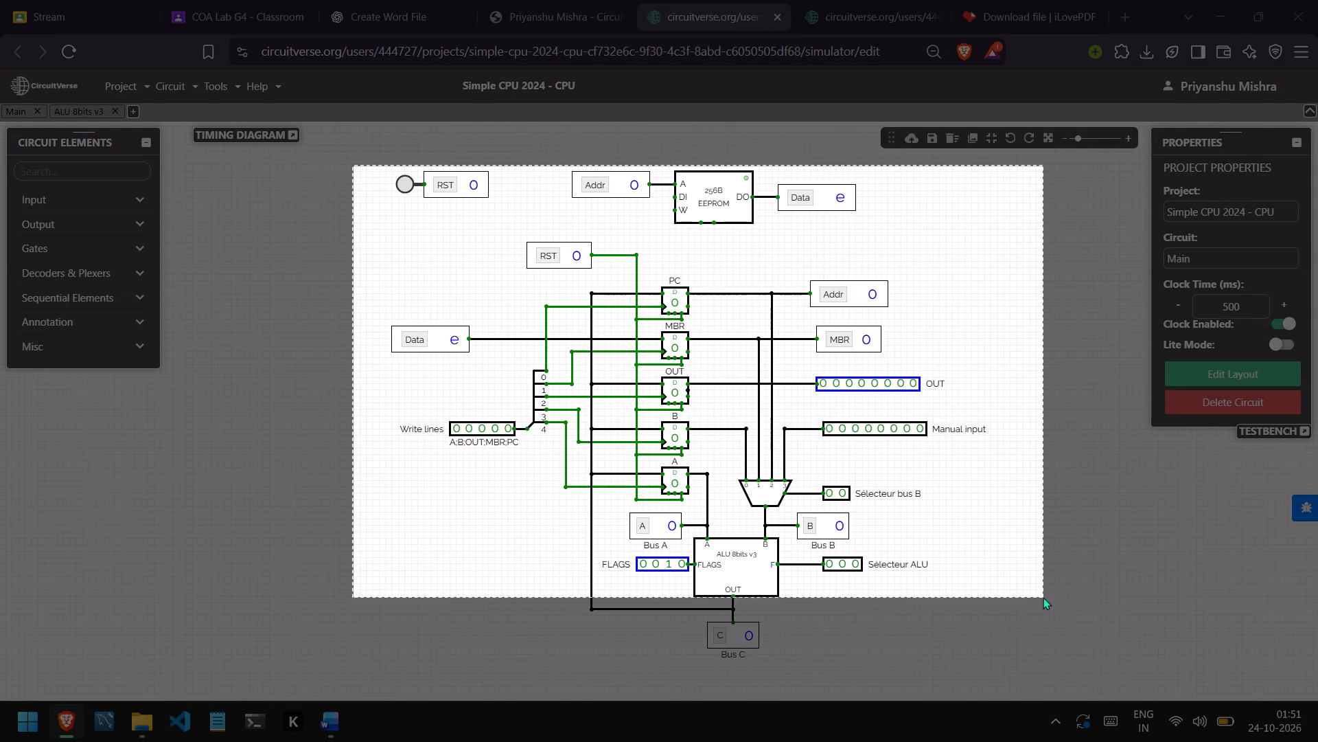
drag(1043, 597, 1059, 672)
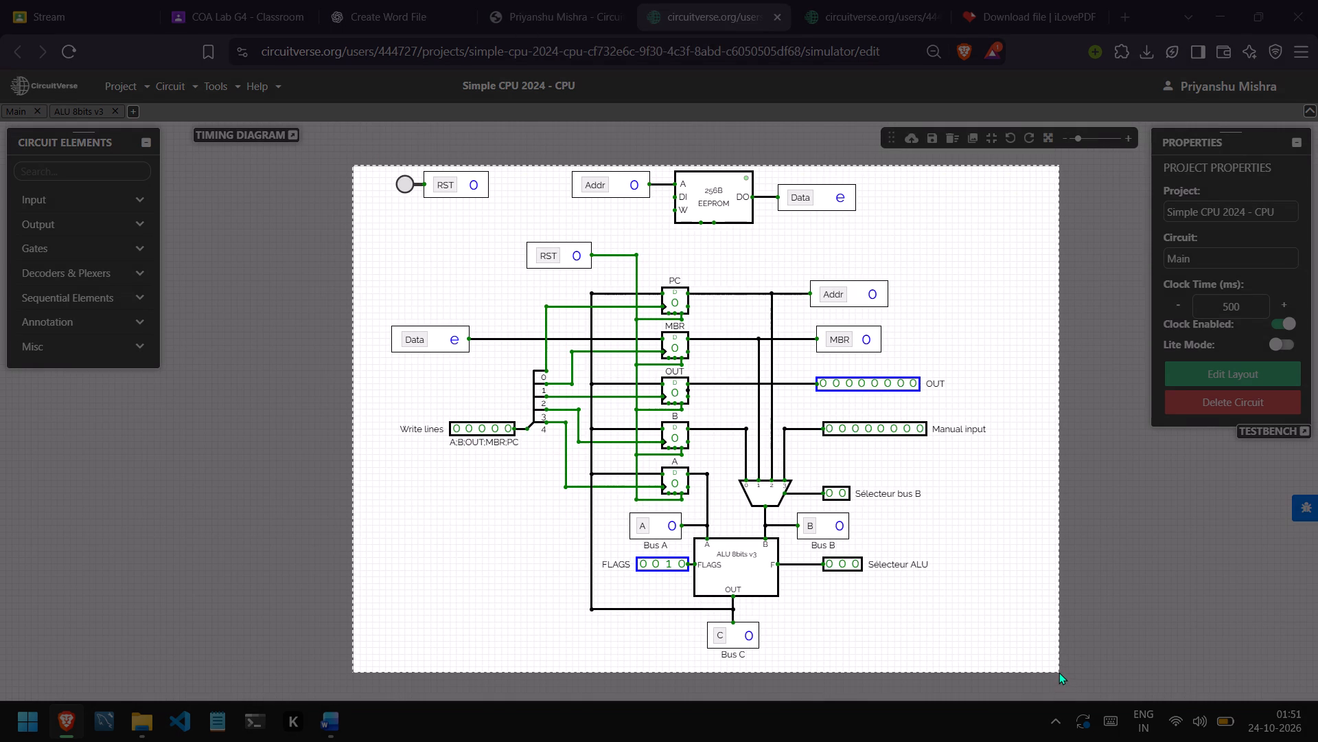
drag(1059, 672, 1015, 668)
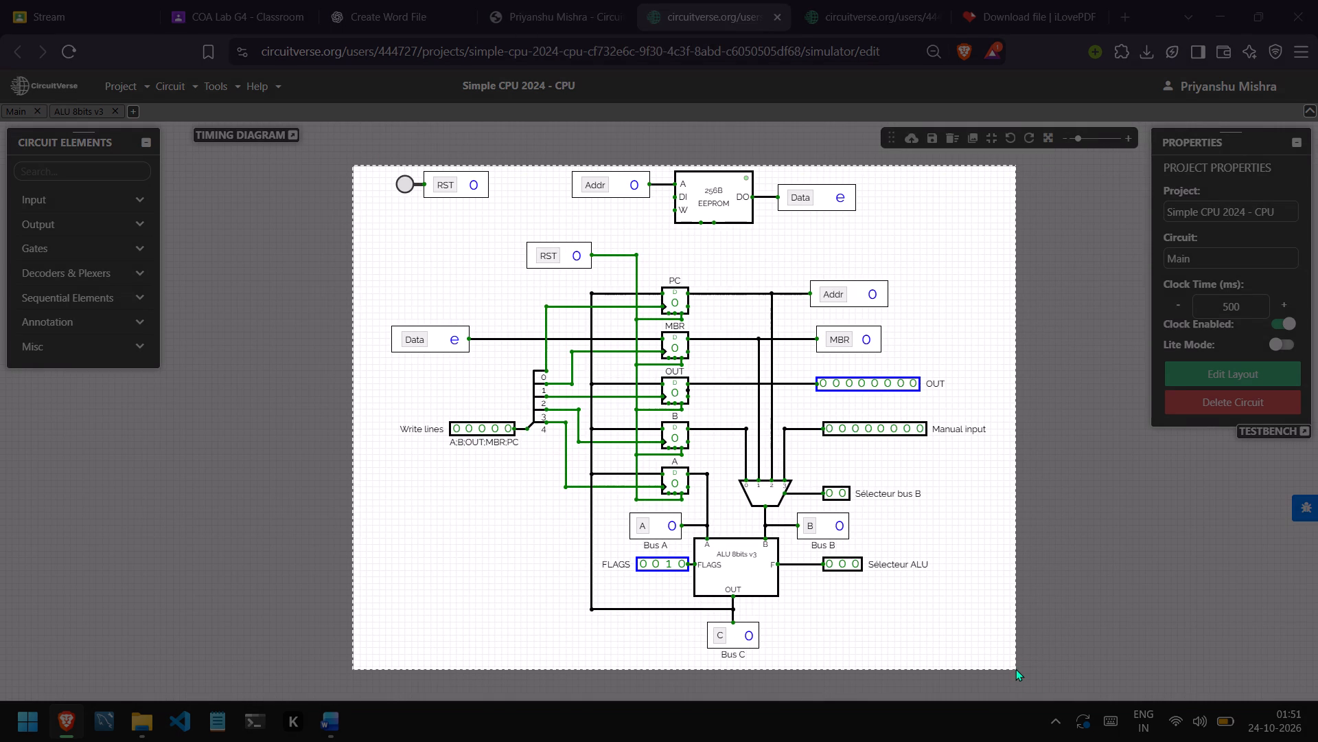
drag(1015, 668, 1015, 668)
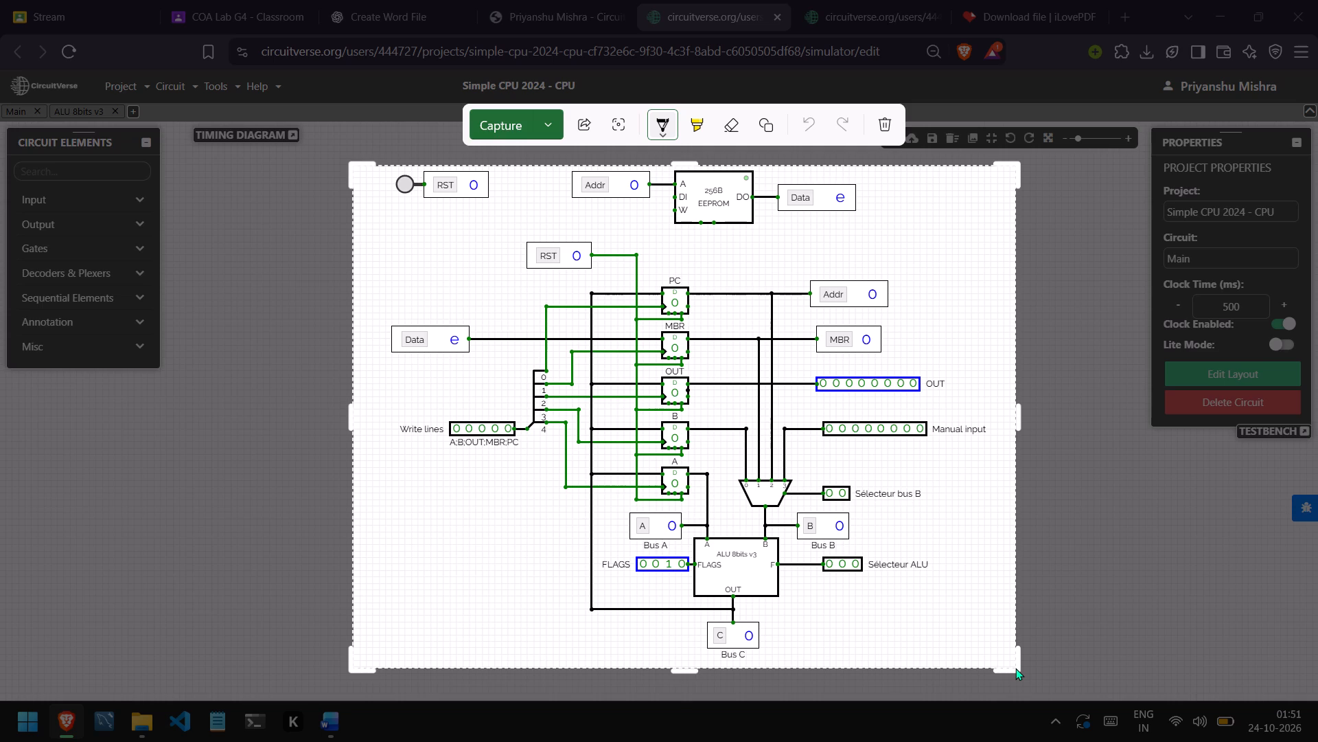
key(ctrl+c)
Switch back to the Word document and paste the CPU screenshot under the CPU experiment's empty "5. Circuit Diagram / Block Diagram" heading.
key(super+1)
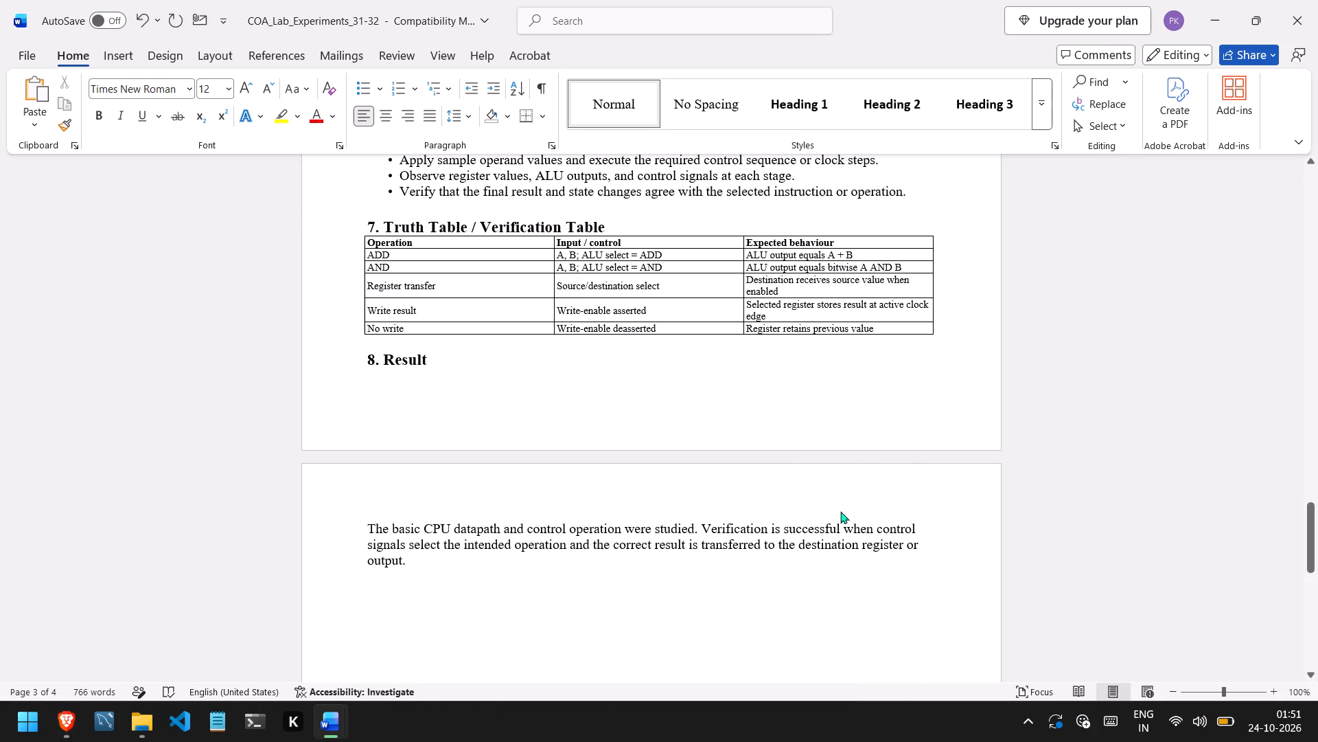
scroll(809, 465, down, 5)
scroll(809, 465, up, 1)
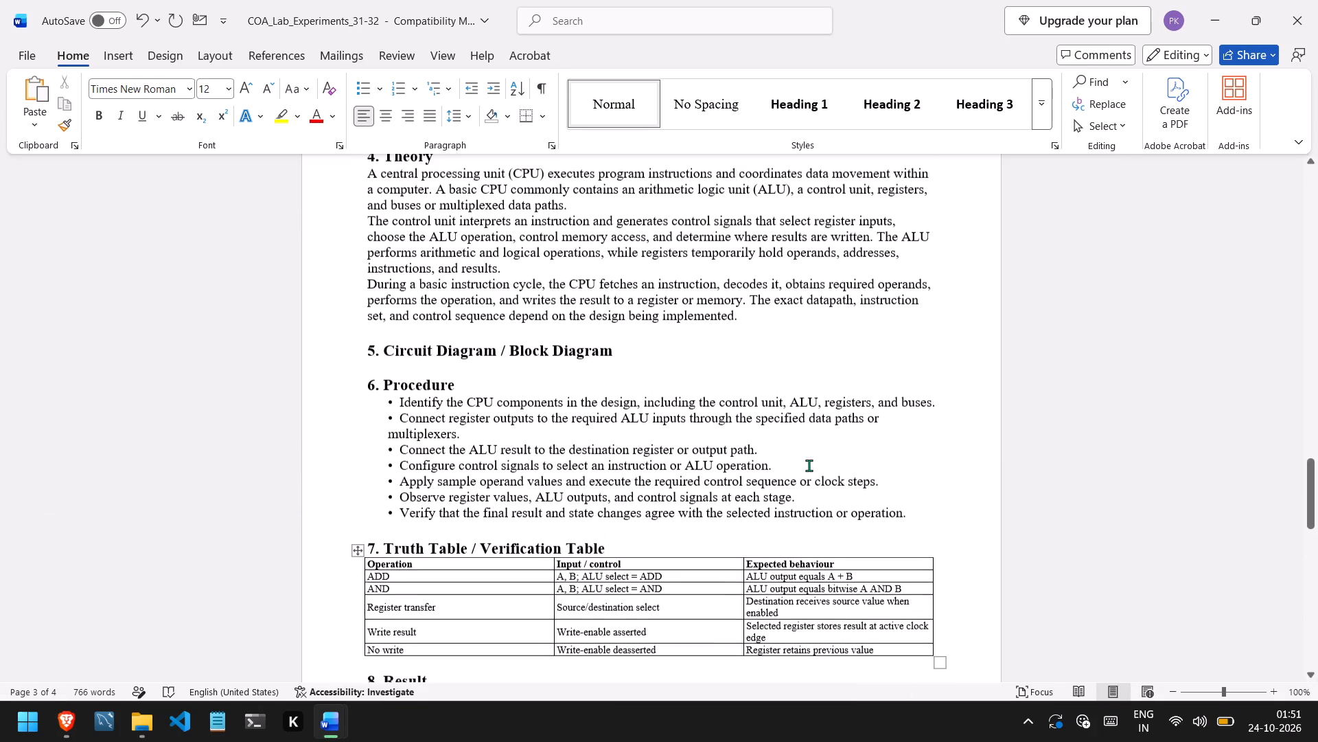
click(507, 362)
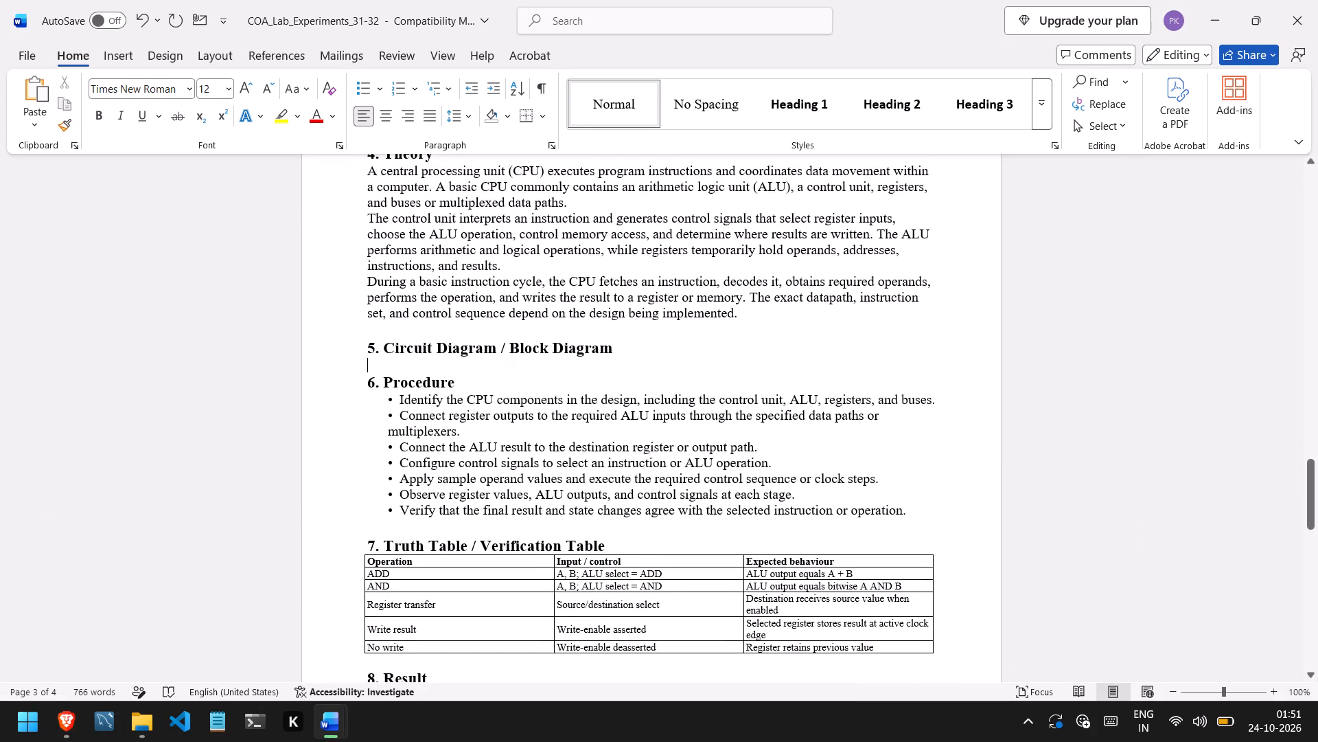
key(ctrl+v)
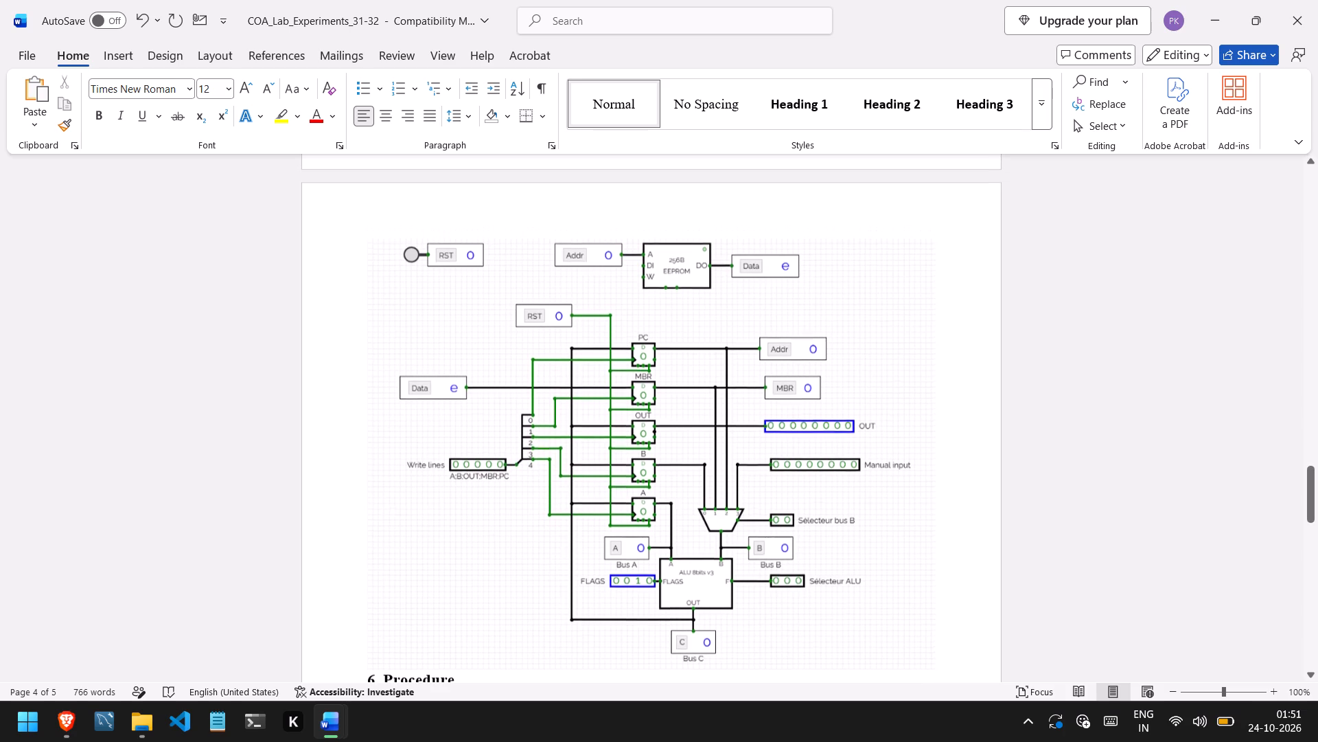
Insert a blank line between the CPU circuit image and the "6. Procedure" heading.
scroll(507, 362, down, 1)
key(Return)
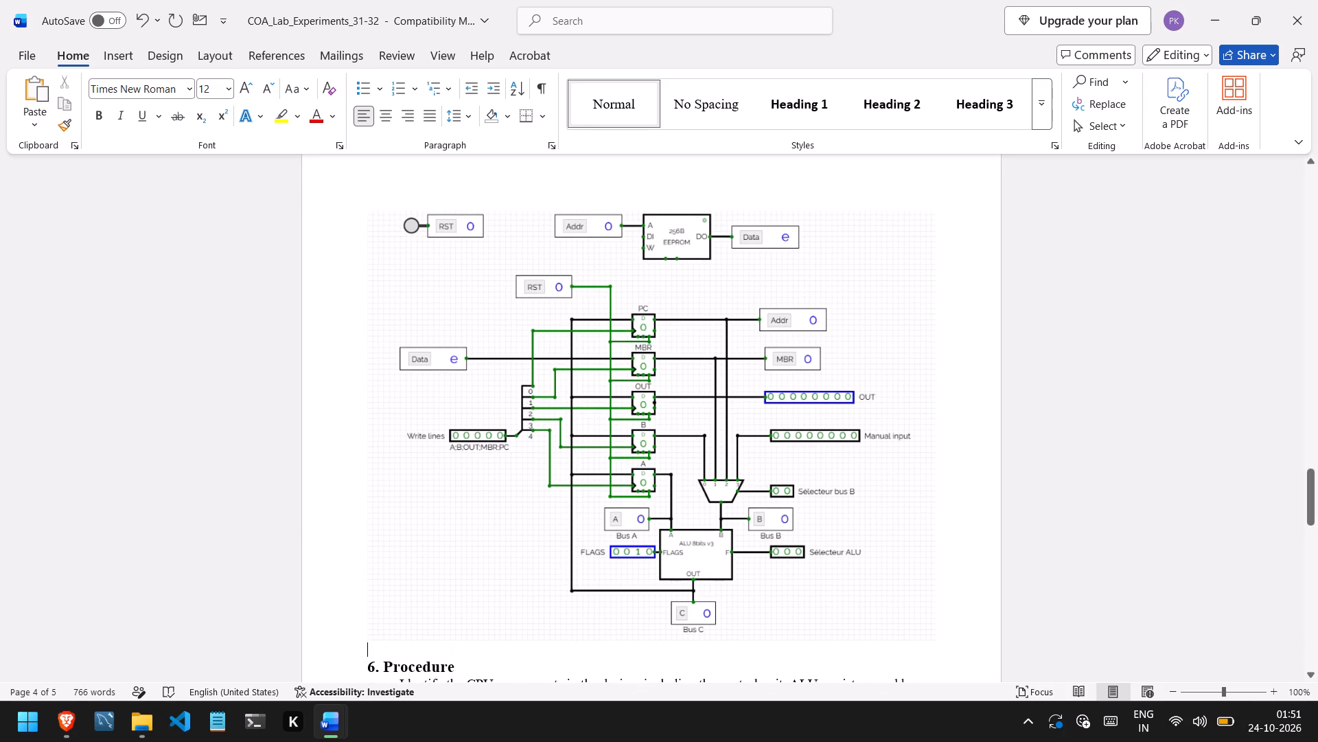
Shrink the CPU circuit image proportionally to about 70% of its width so it fits on the page with its heading.
click(902, 620)
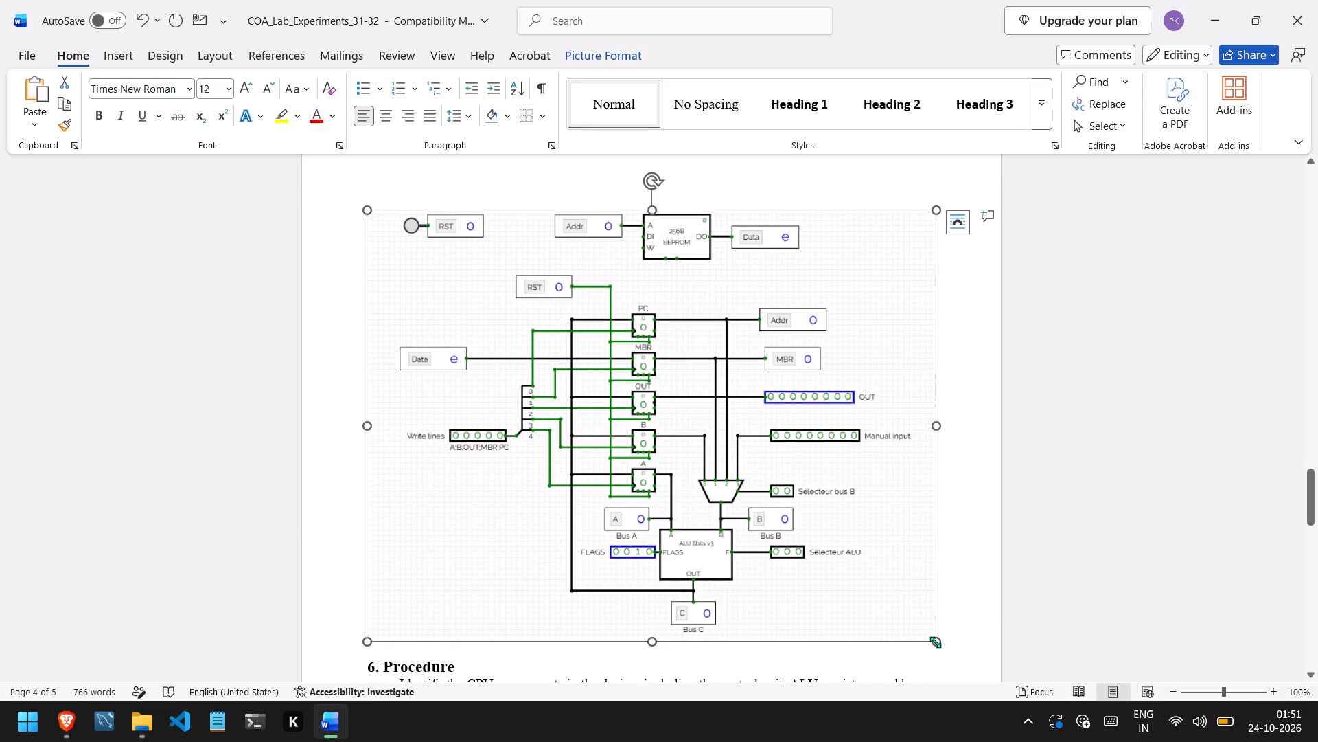
drag(935, 642, 765, 514)
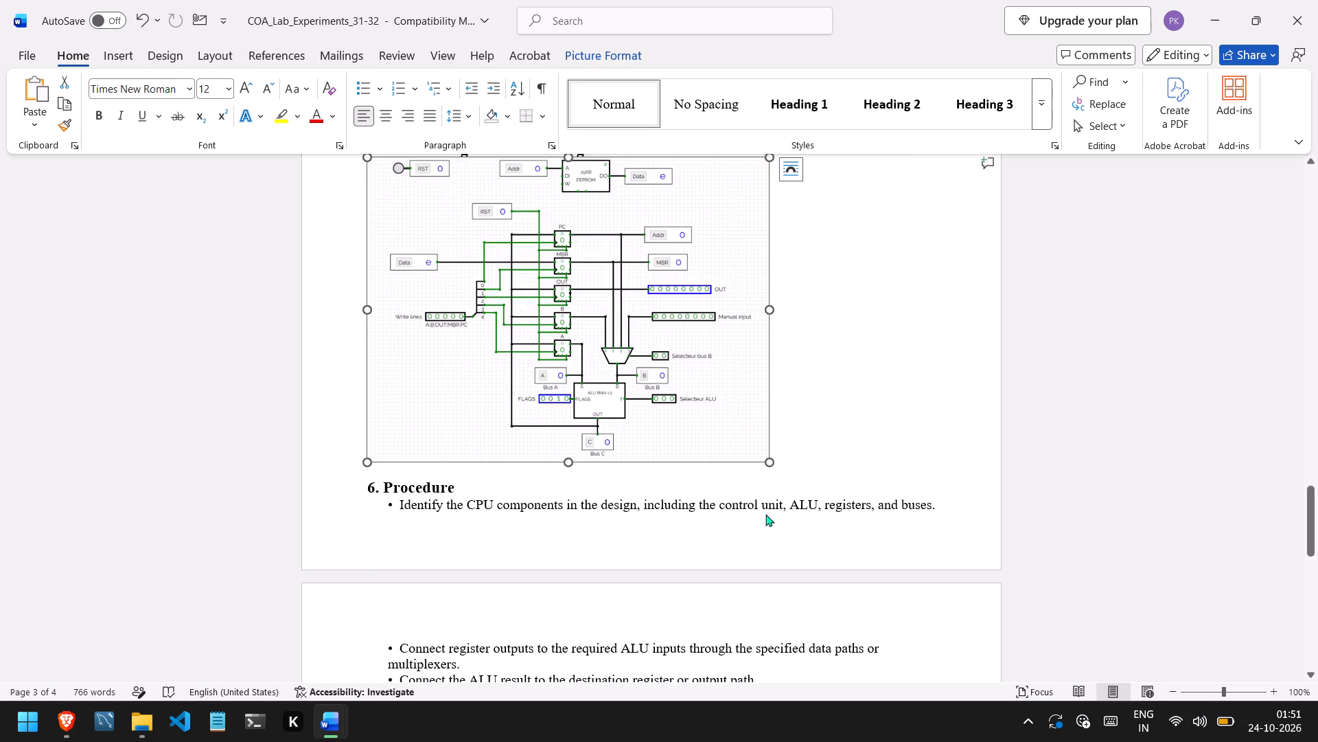
scroll(765, 514, up, 3)
scroll(765, 514, down, 3)
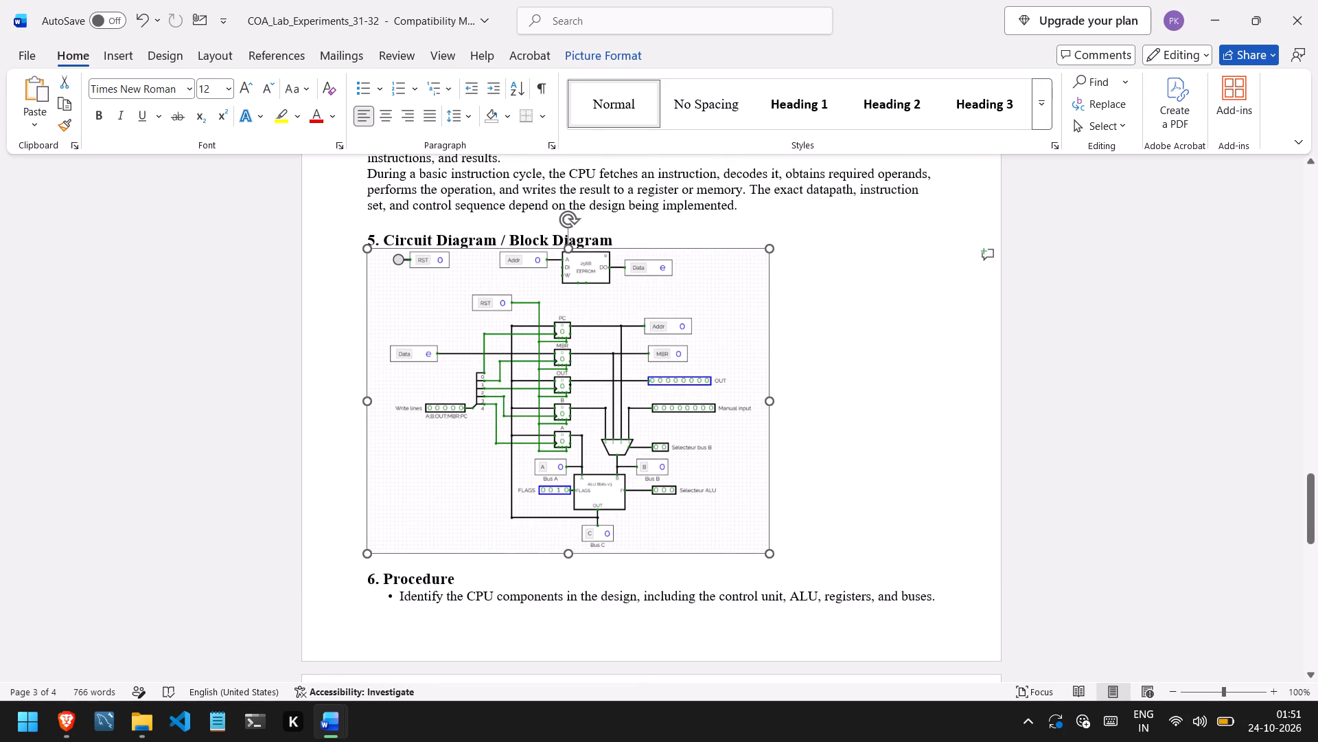
Enlarge the CPU circuit image proportionally until it fills most of the space left on the page under its heading.
click(792, 559)
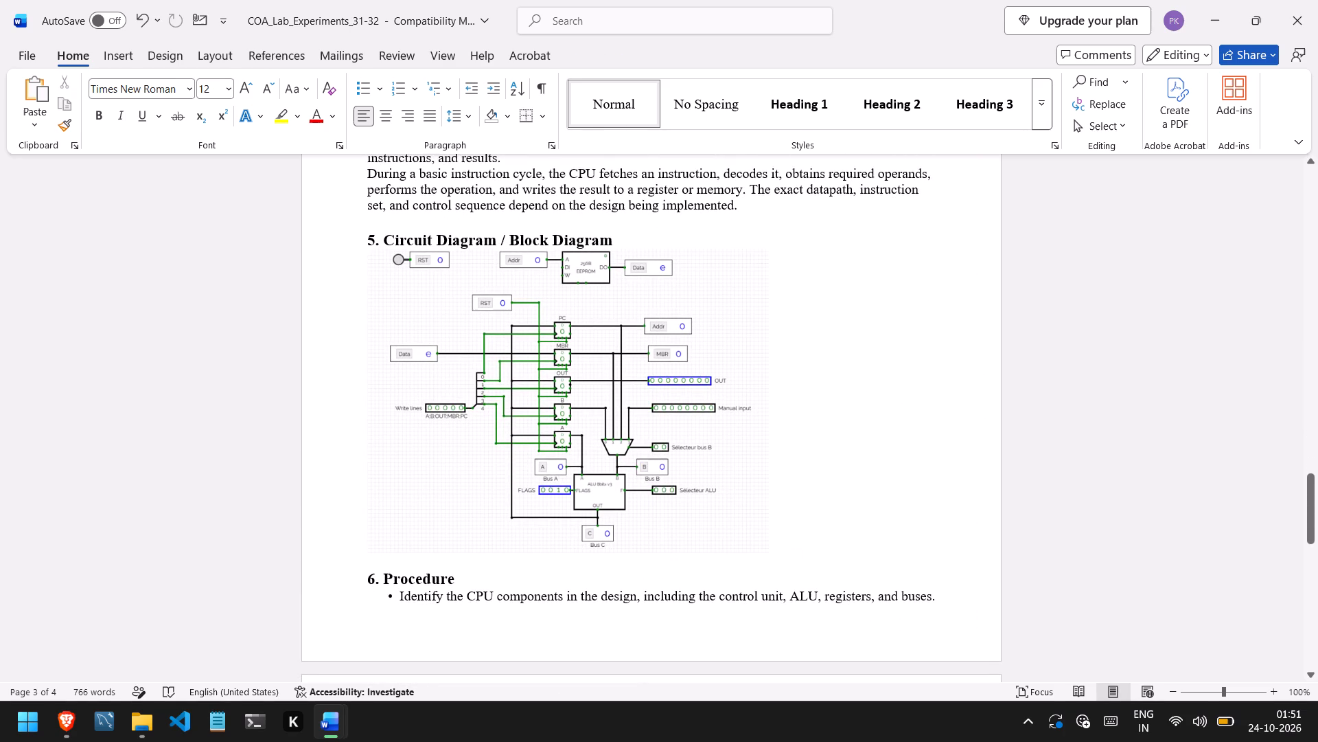
click(745, 527)
drag(768, 554, 776, 559)
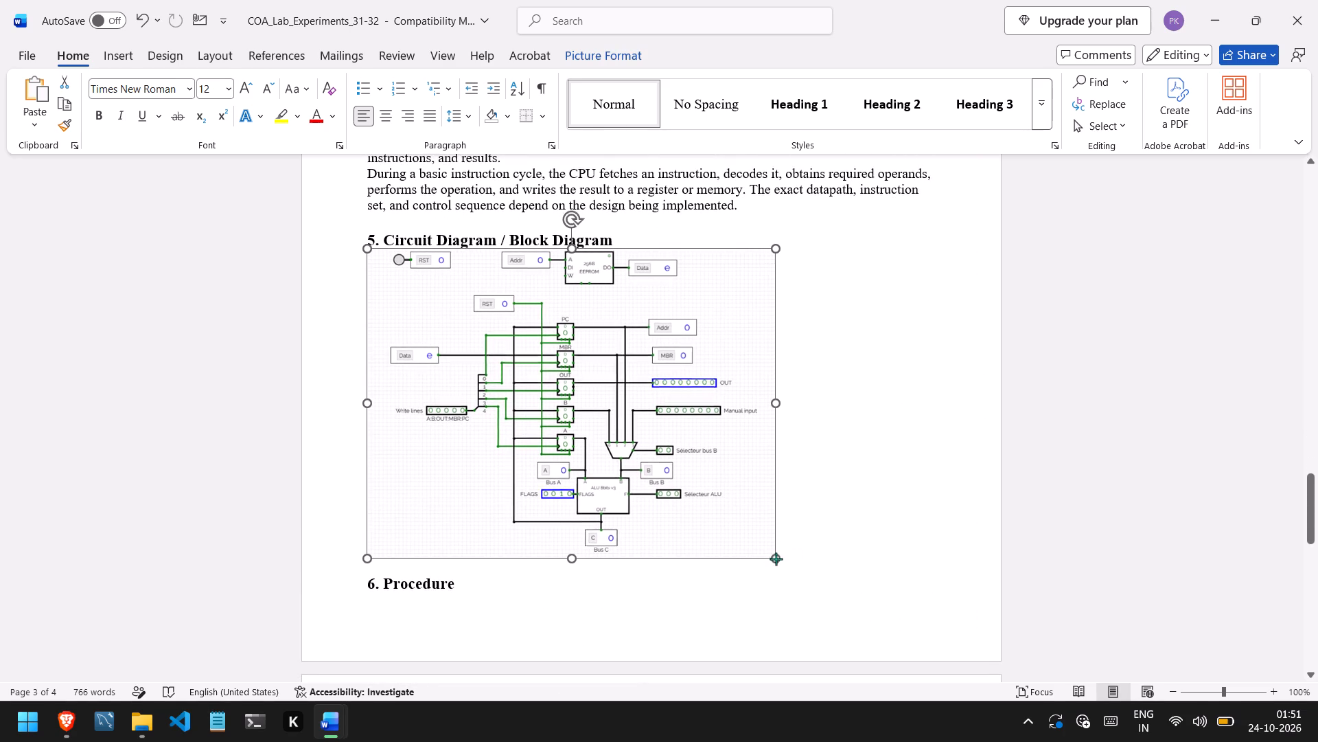
drag(776, 559, 802, 580)
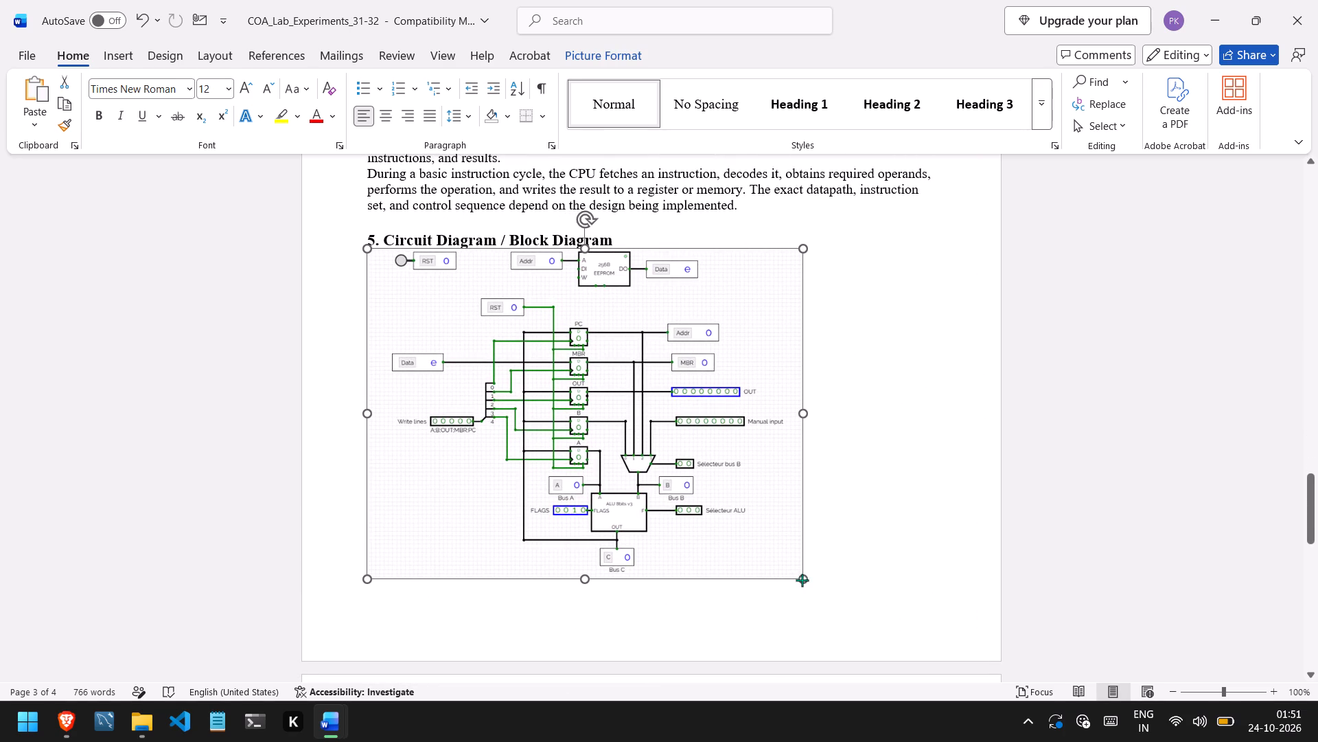
drag(802, 580, 829, 605)
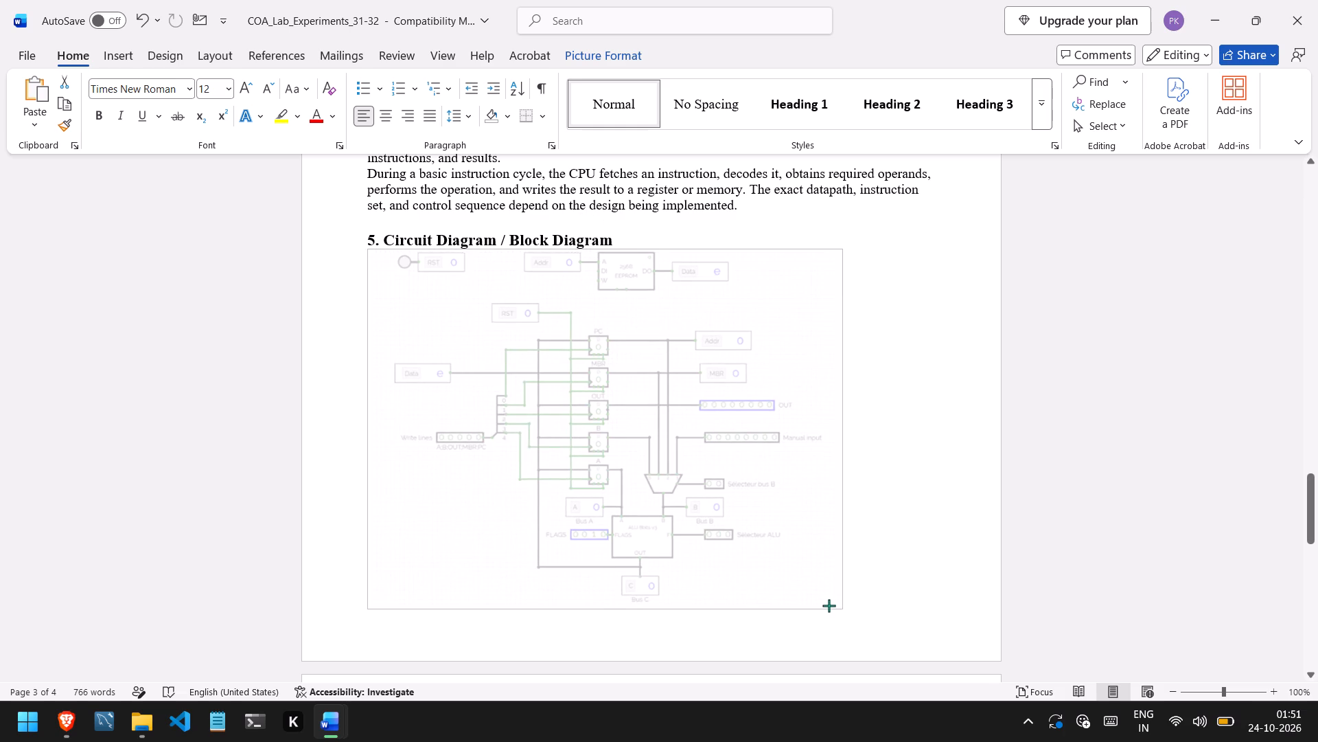
drag(829, 605, 827, 603)
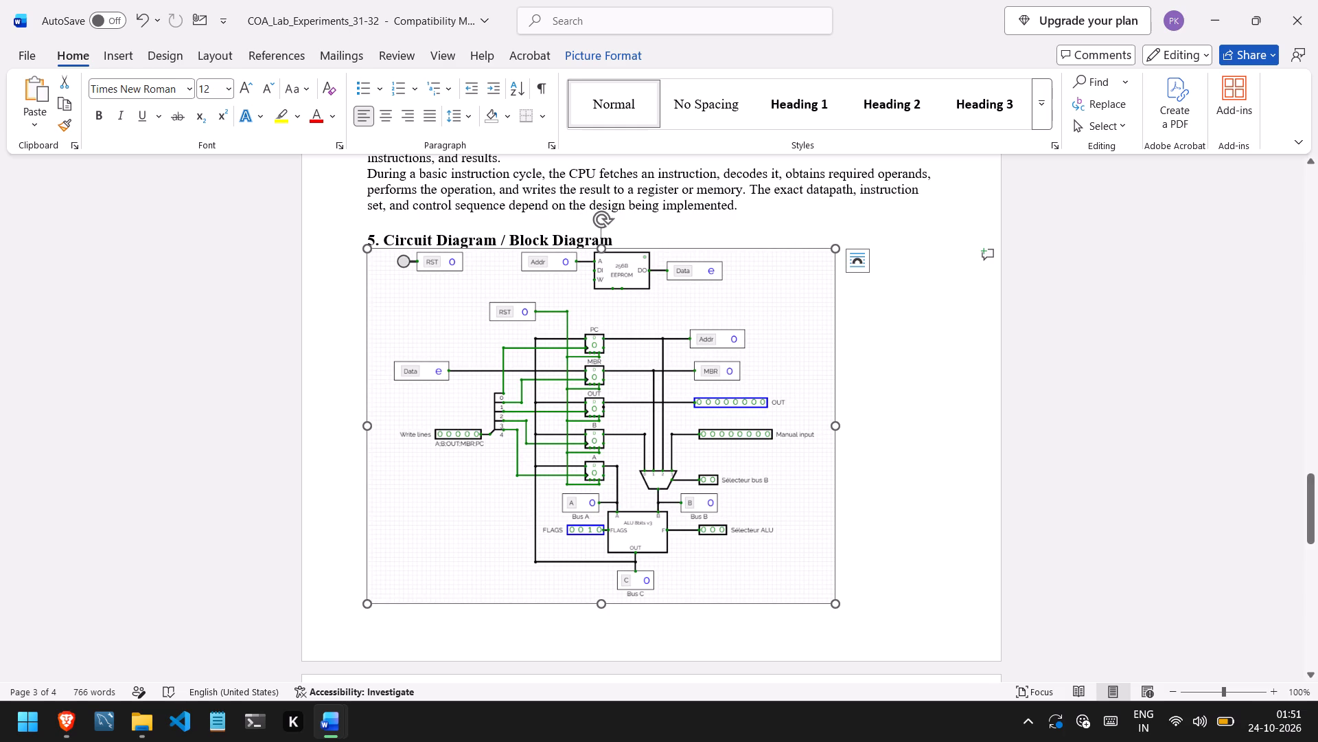
Sharpen the CPU circuit image by setting its picture sharpness to 31%.
right_click(794, 568)
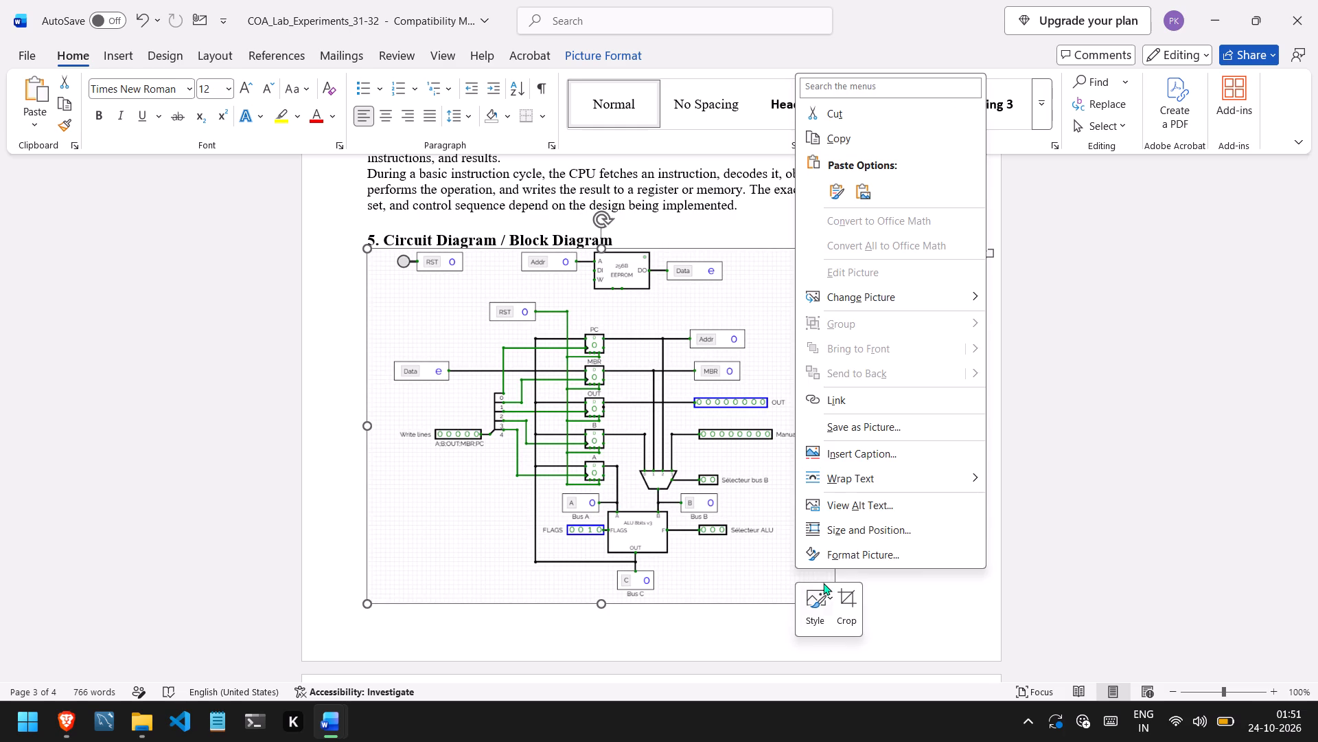
click(858, 558)
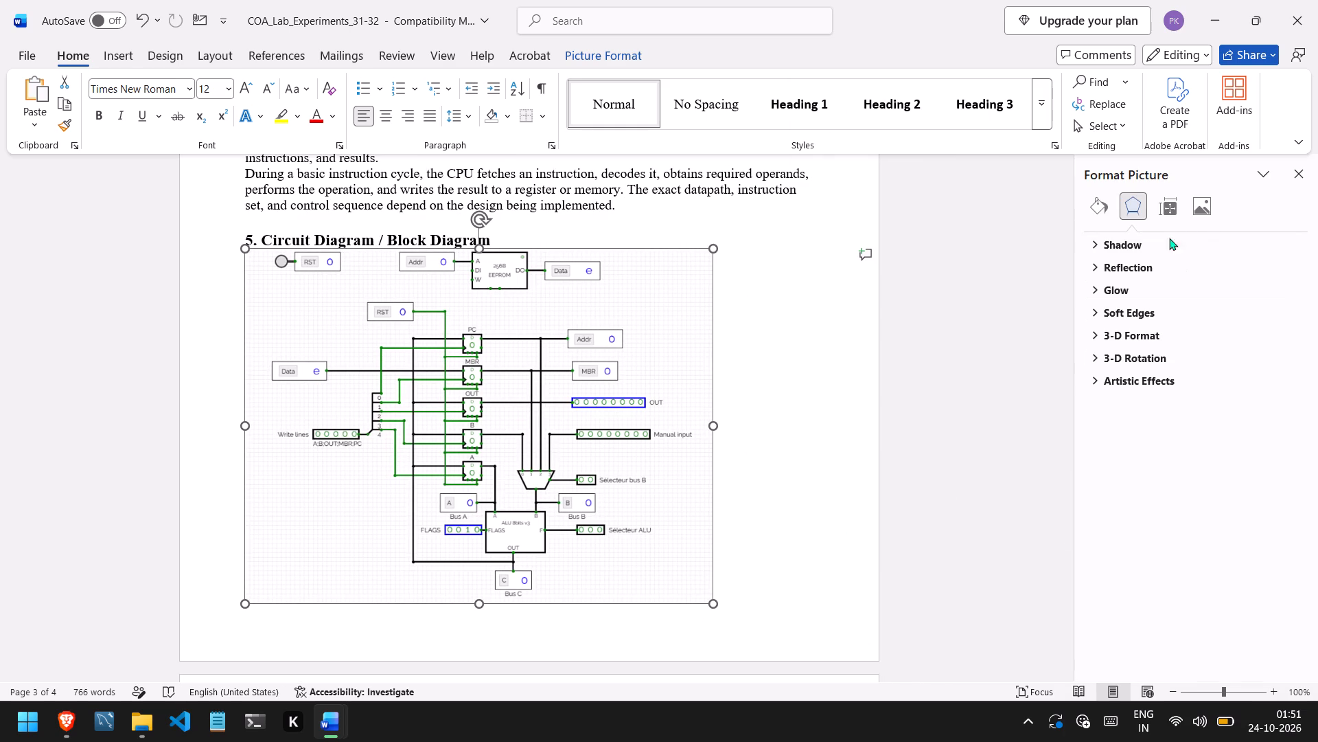
click(1201, 201)
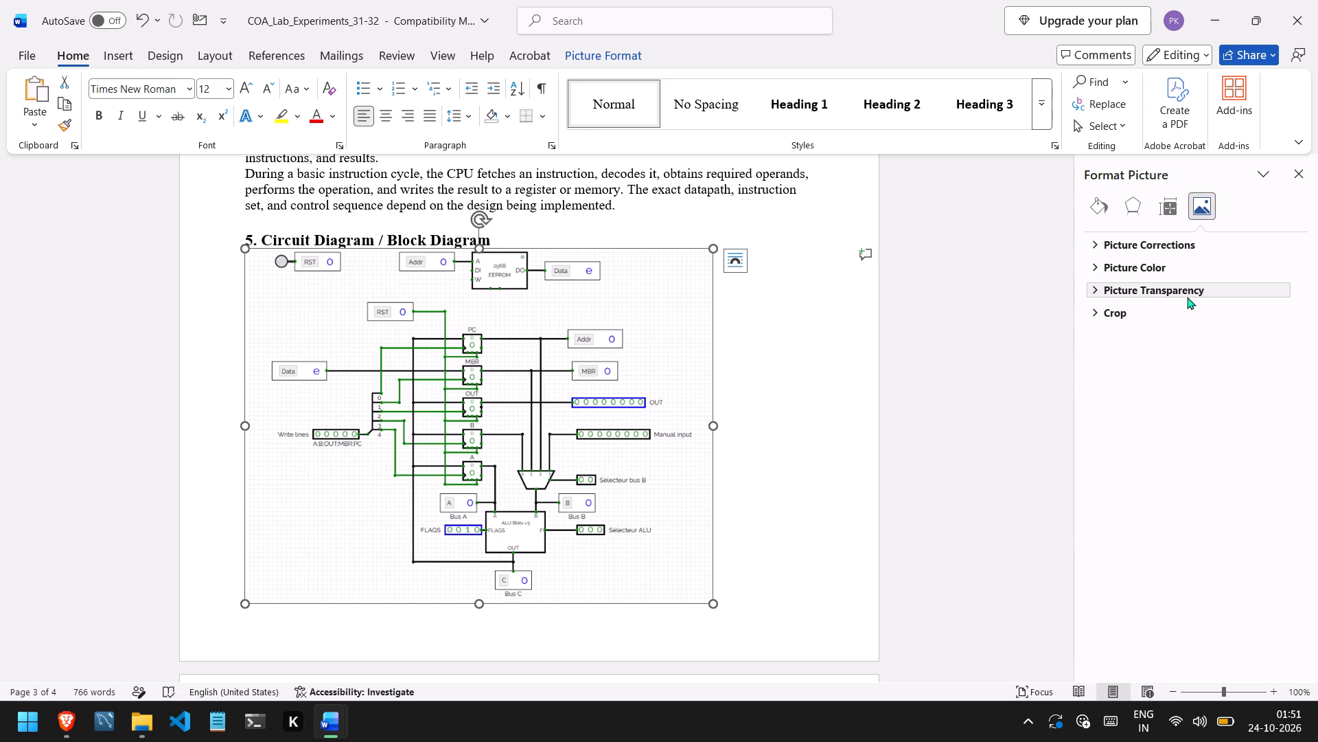
click(1180, 250)
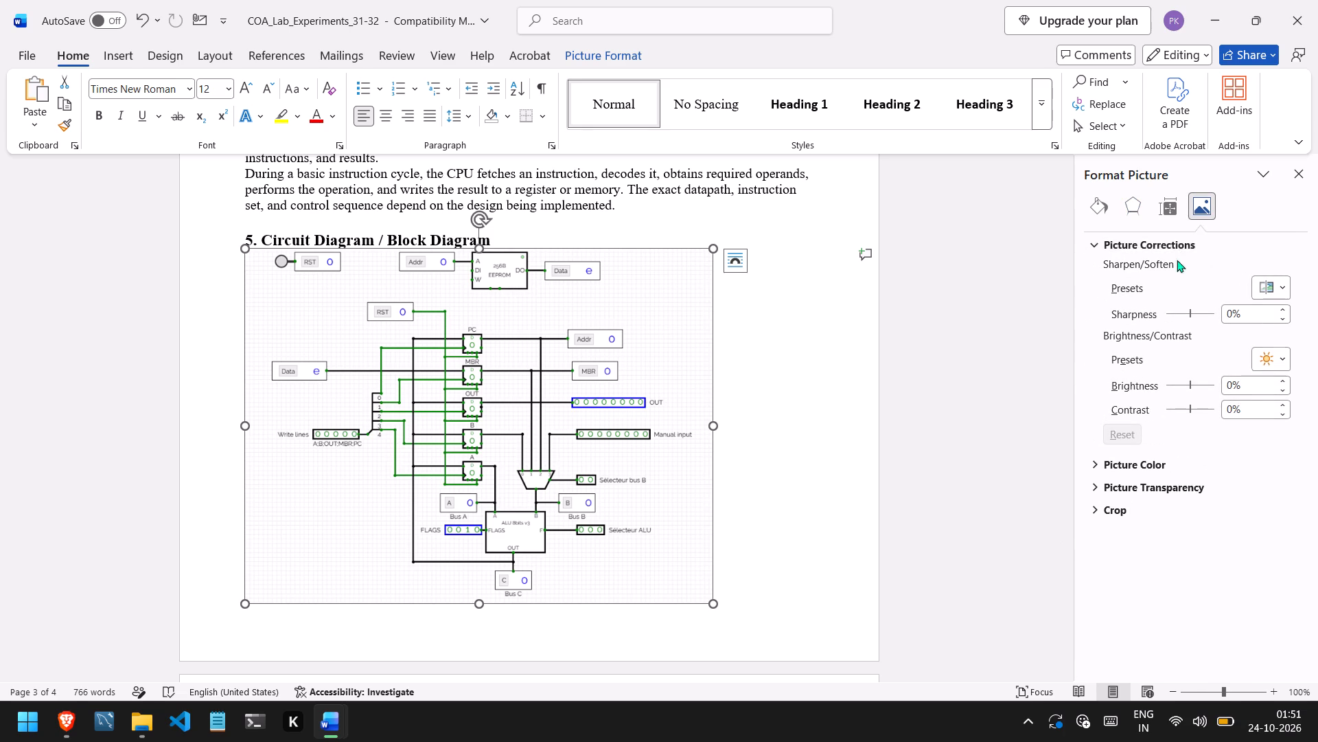
drag(1189, 312, 1192, 312)
drag(1192, 312, 1196, 309)
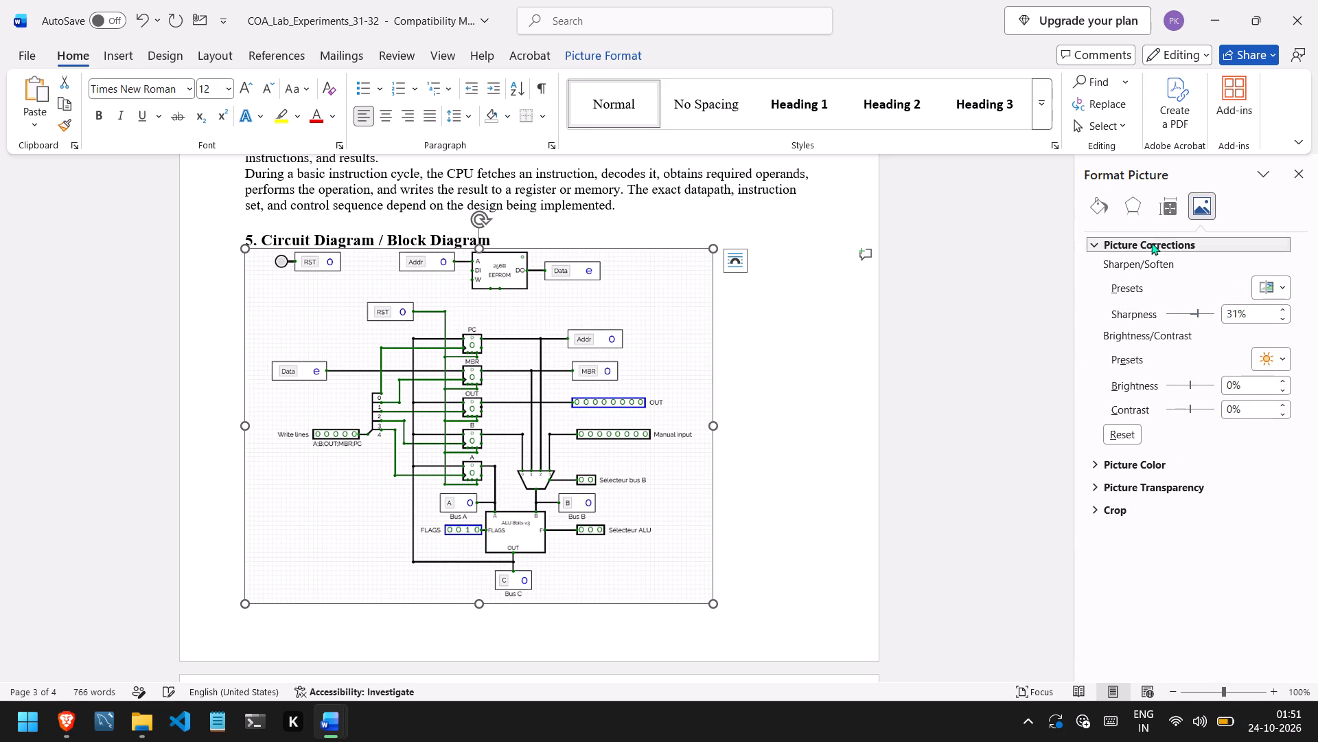
Add a solid line outline around the CPU circuit image.
click(1089, 196)
click(1115, 270)
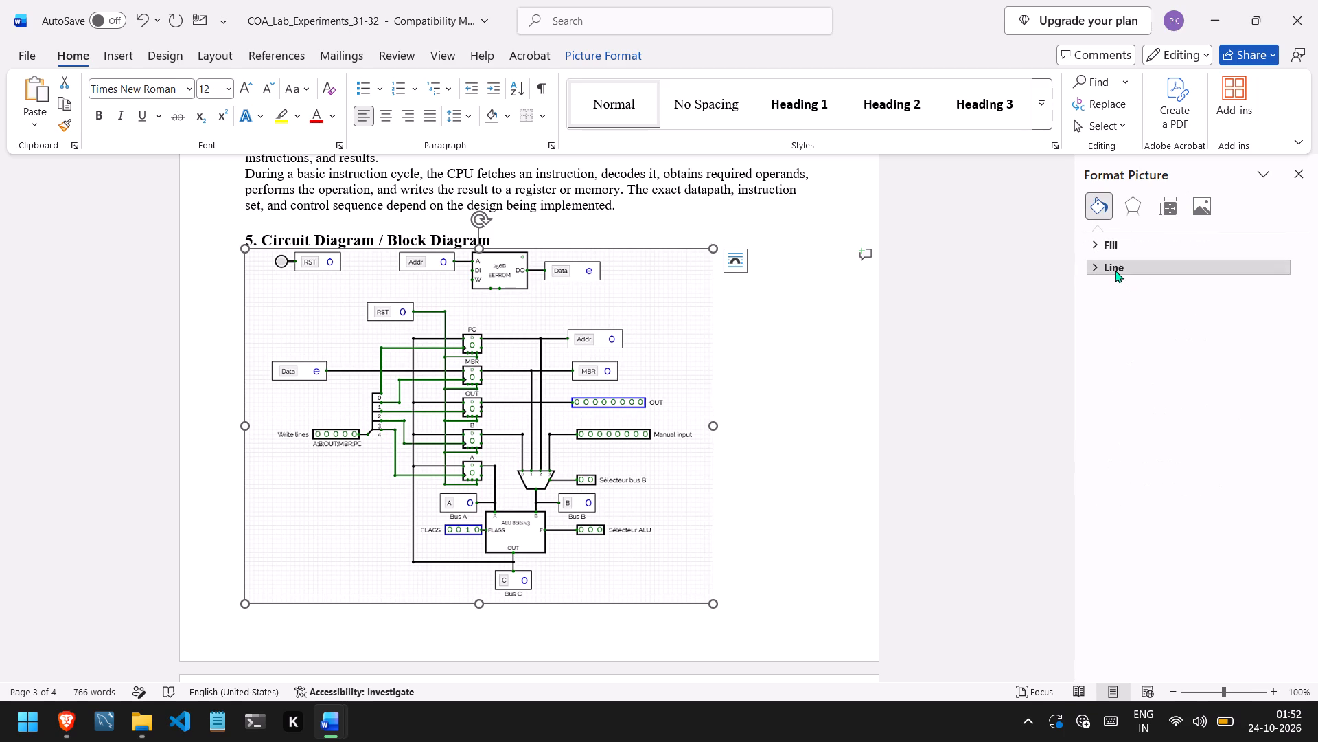
click(1108, 313)
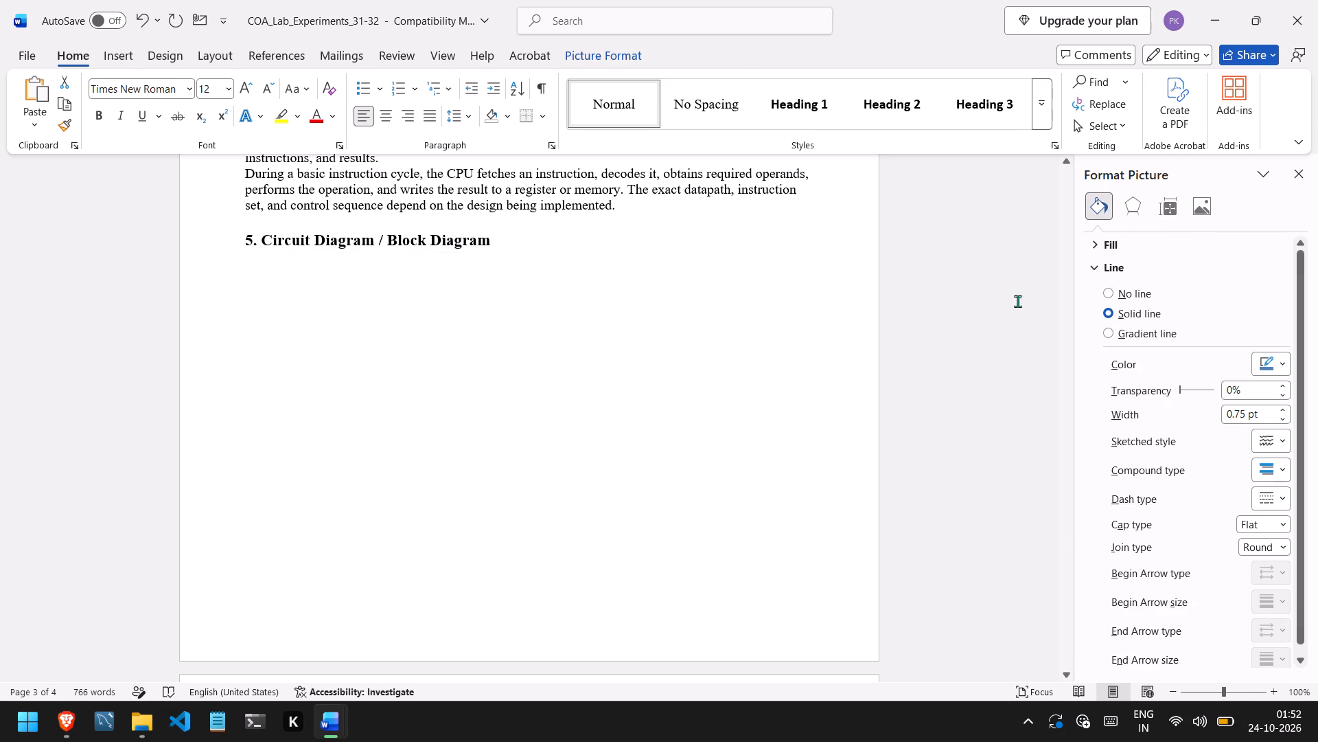
Shrink the outlined CPU circuit image slightly so it fits on the same page as its heading.
scroll(778, 390, down, 4)
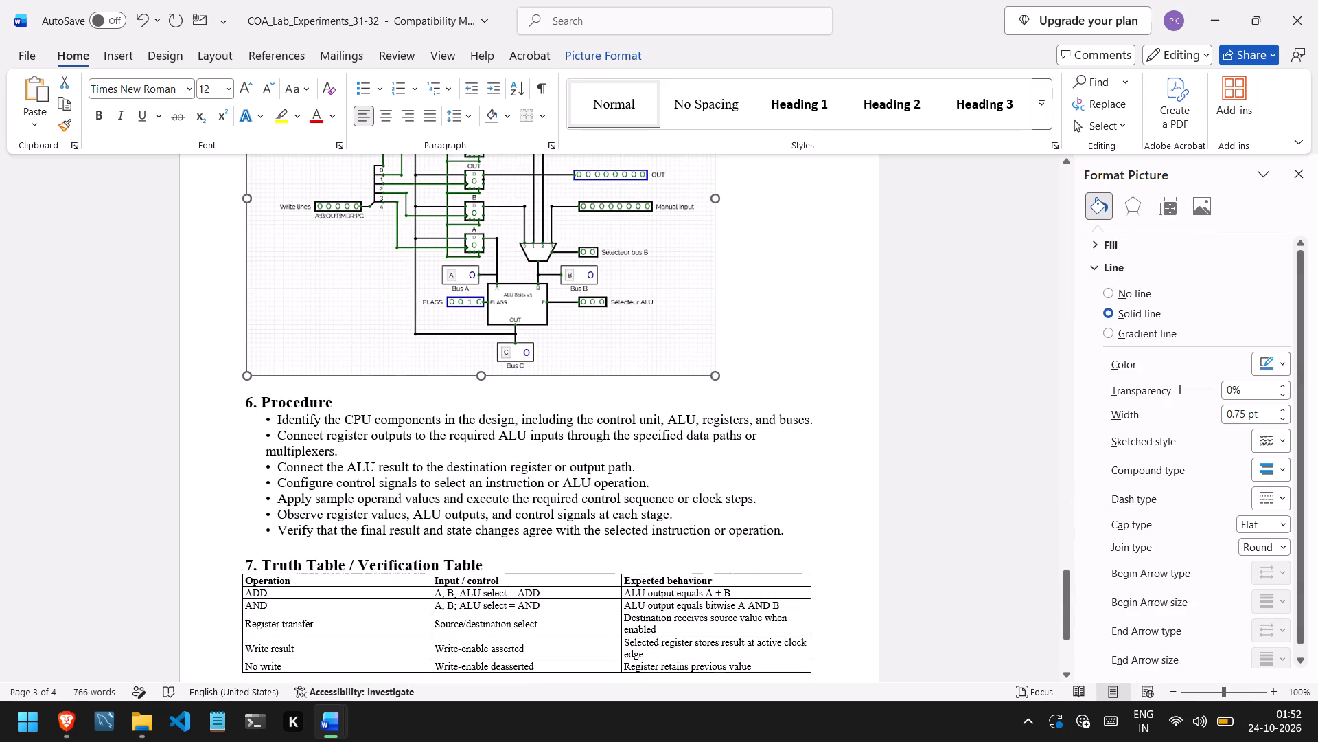
drag(715, 376, 705, 369)
Add a solid line outline around the cache circuit image in the first experiment.
scroll(705, 369, down, 3)
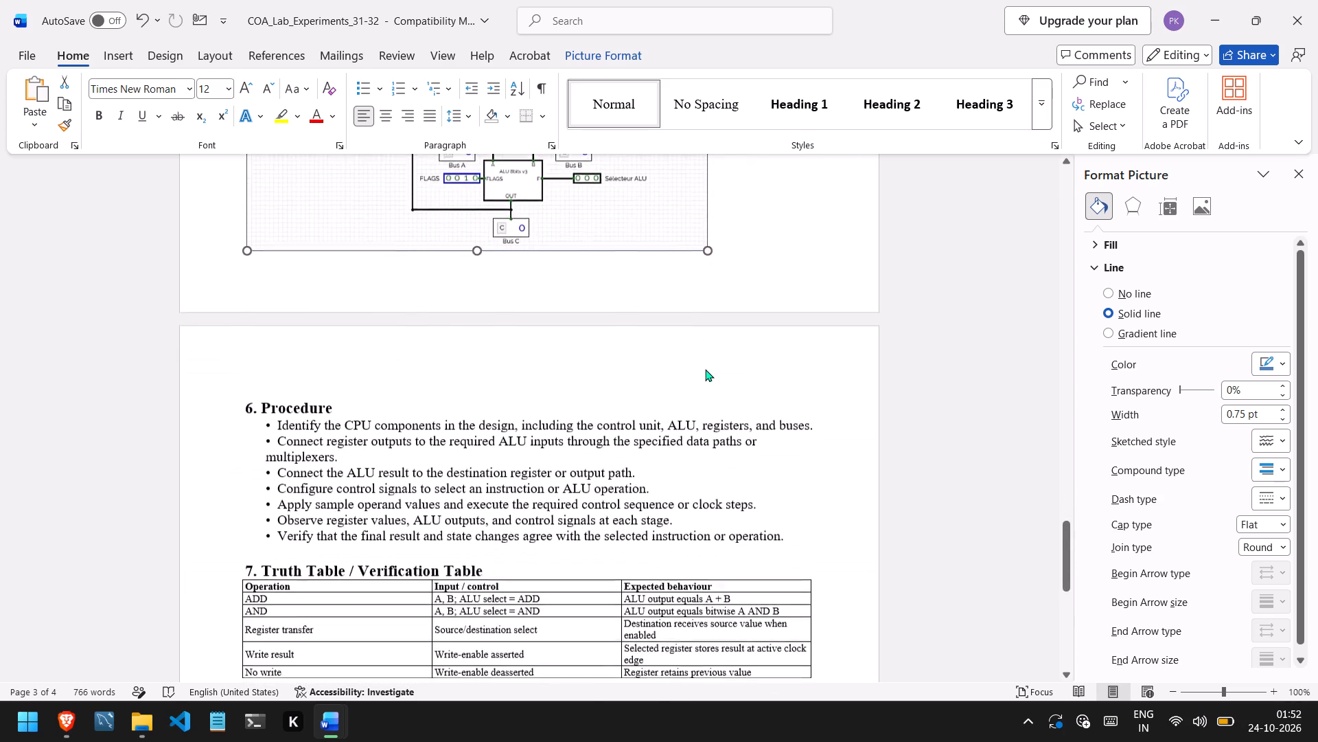
scroll(705, 369, down, 7)
scroll(705, 369, up, 4)
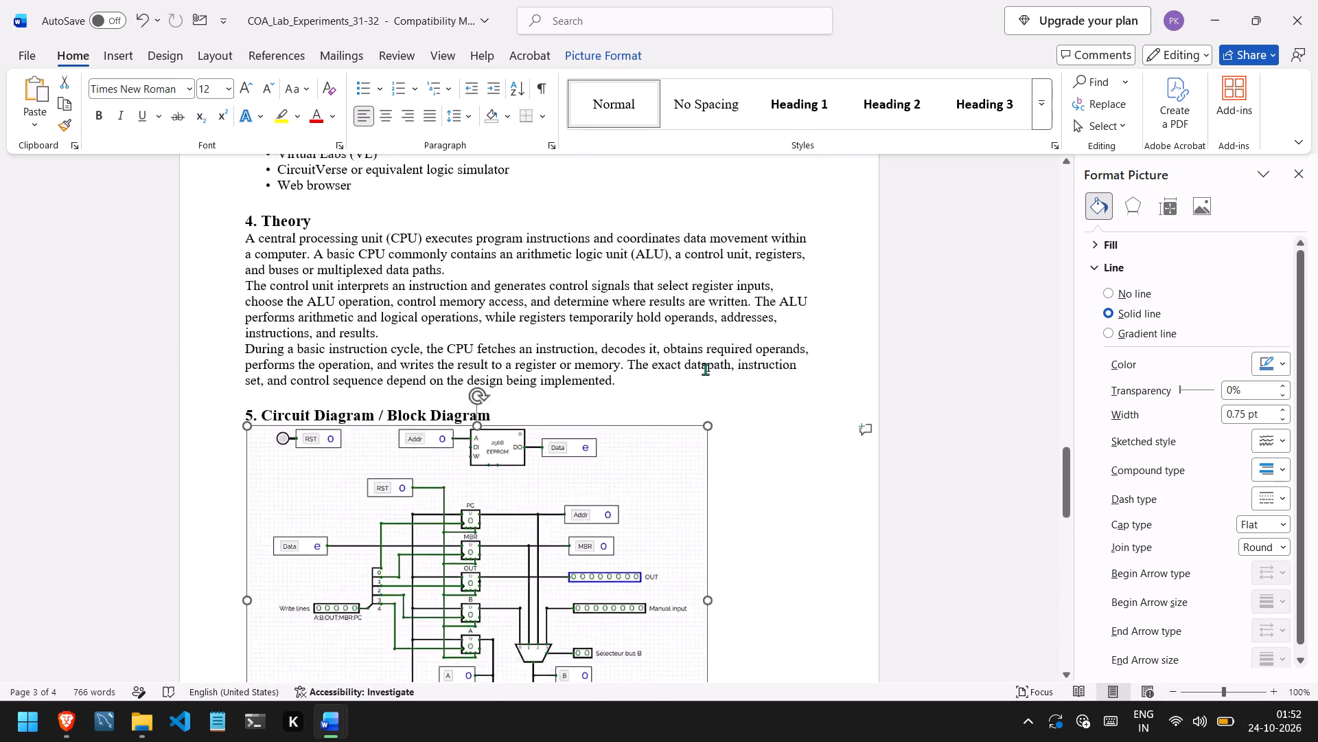
scroll(705, 369, up, 5)
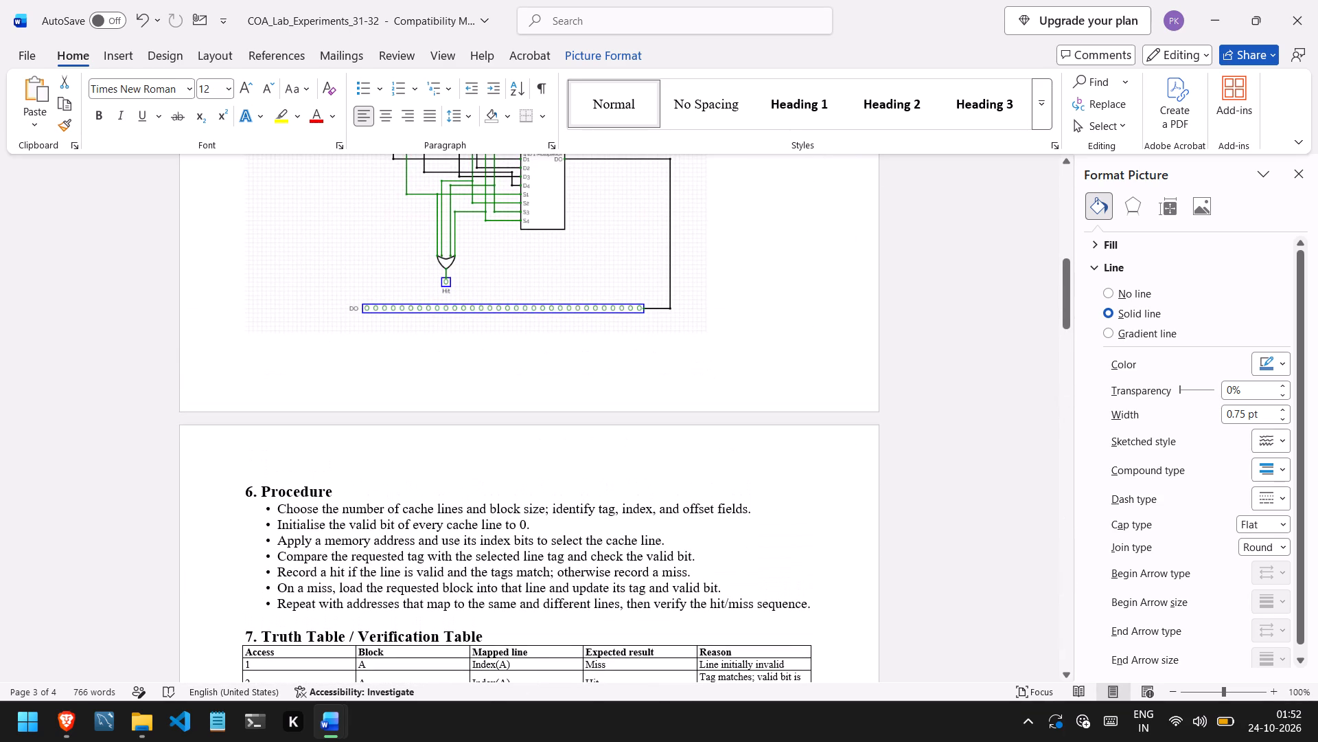
click(608, 227)
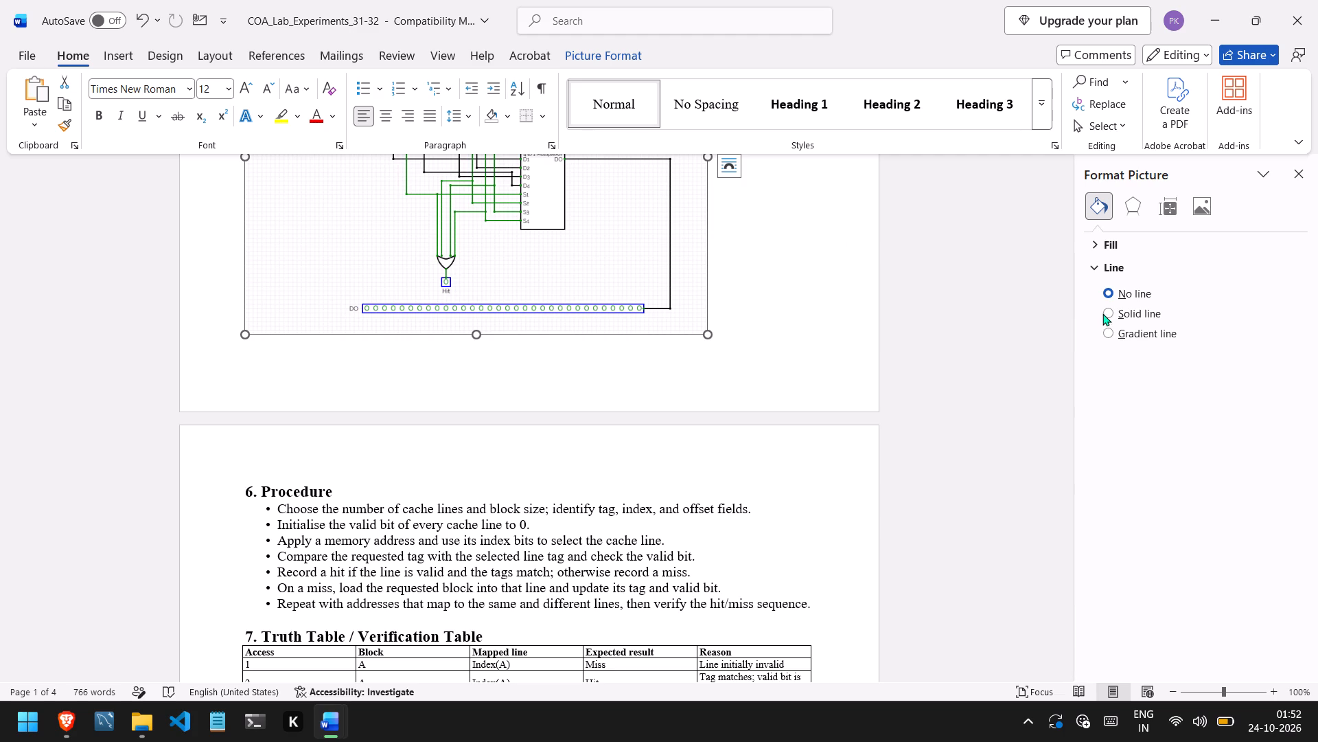
click(1110, 312)
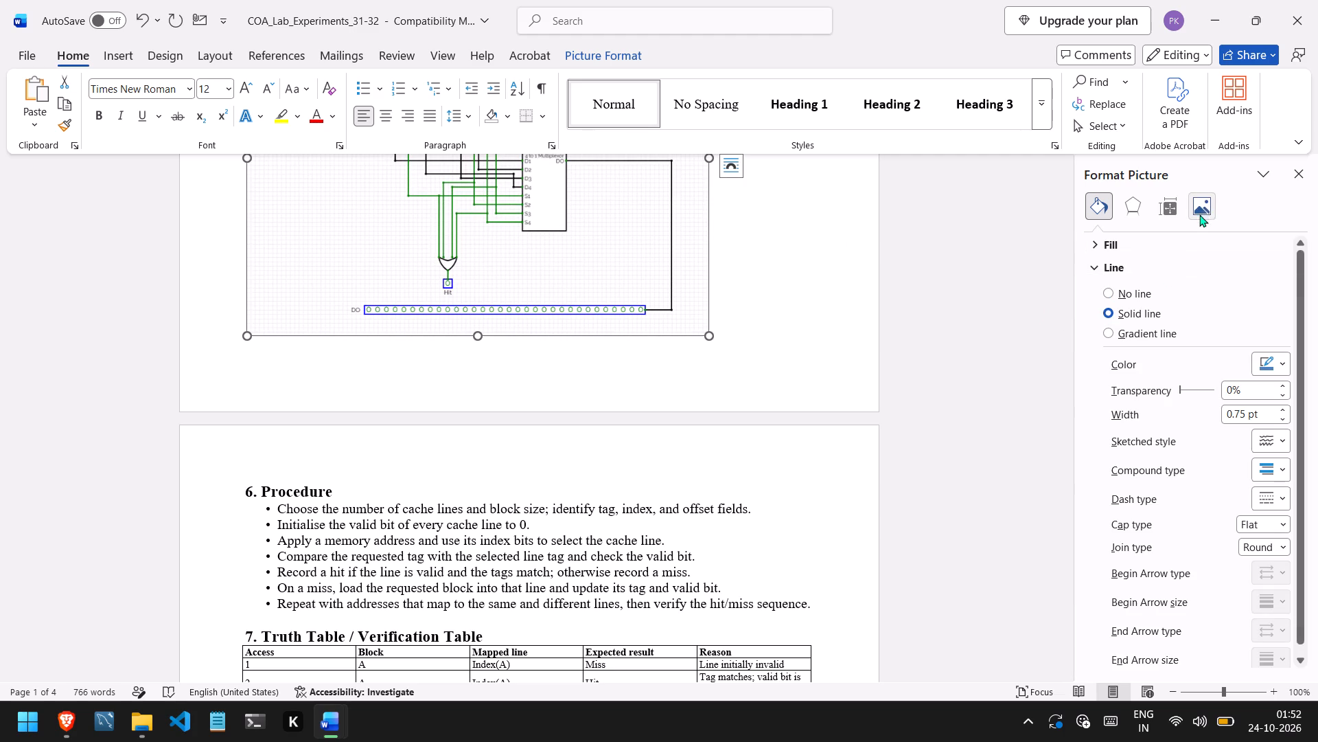
Sharpen the cache circuit image by setting its picture sharpness to 31%.
click(1201, 210)
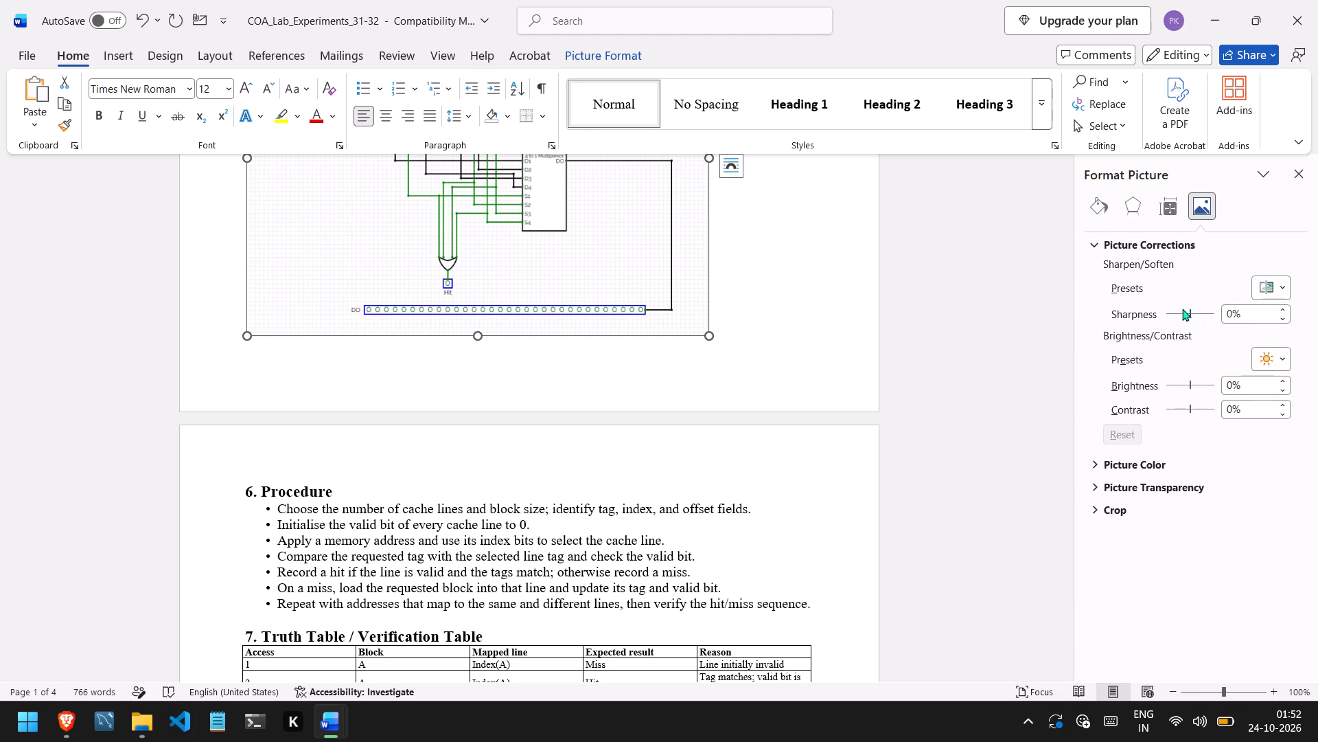
drag(1190, 313, 1199, 313)
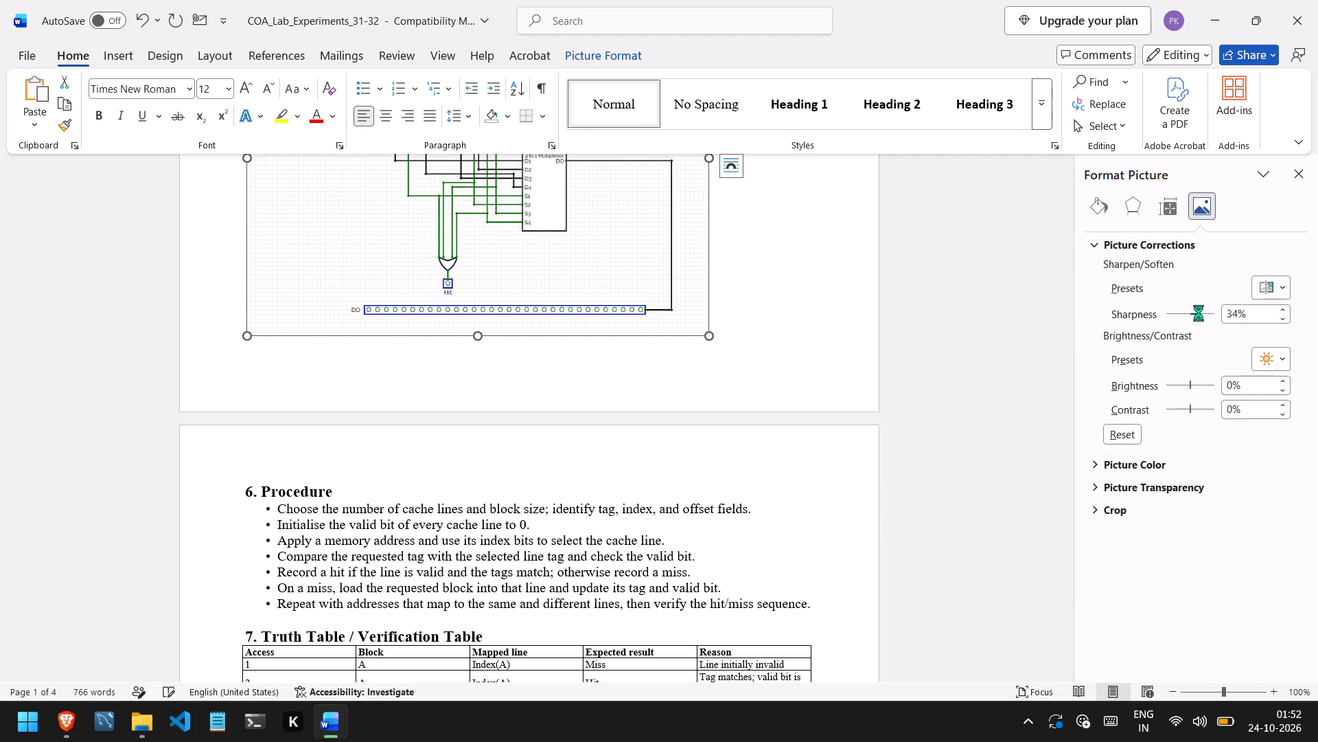
drag(1199, 313, 1197, 312)
Narrow the Access and Block columns of the cache experiment's verification table to fit closely around their header text.
scroll(978, 344, down, 2)
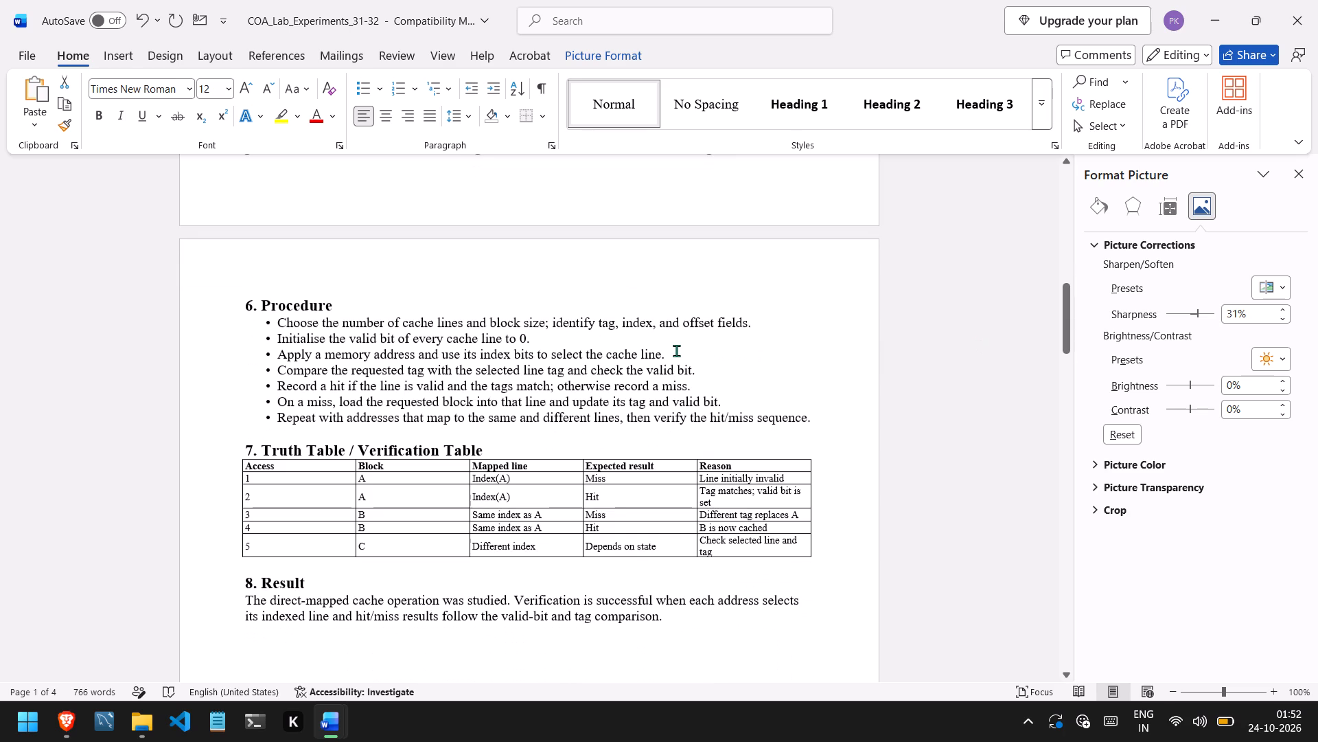
scroll(676, 350, down, 1)
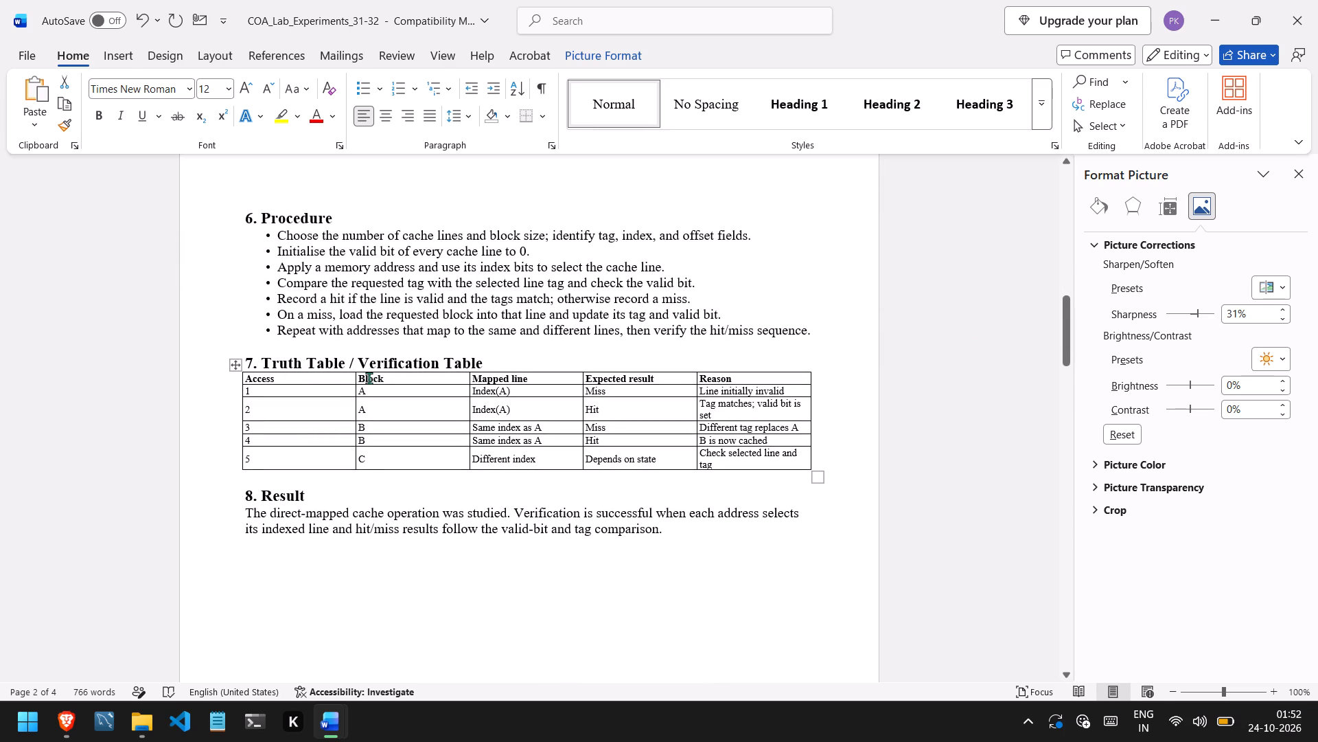
drag(356, 379, 313, 382)
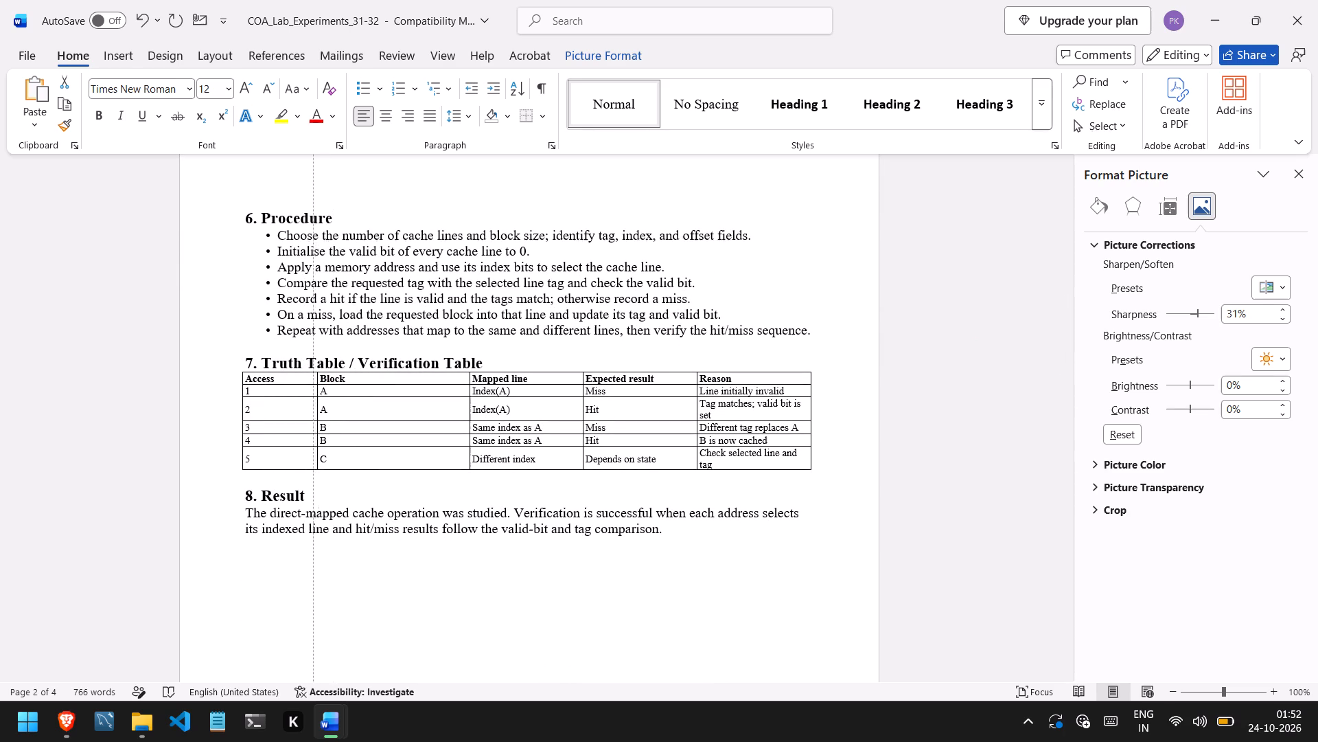
drag(313, 382, 279, 385)
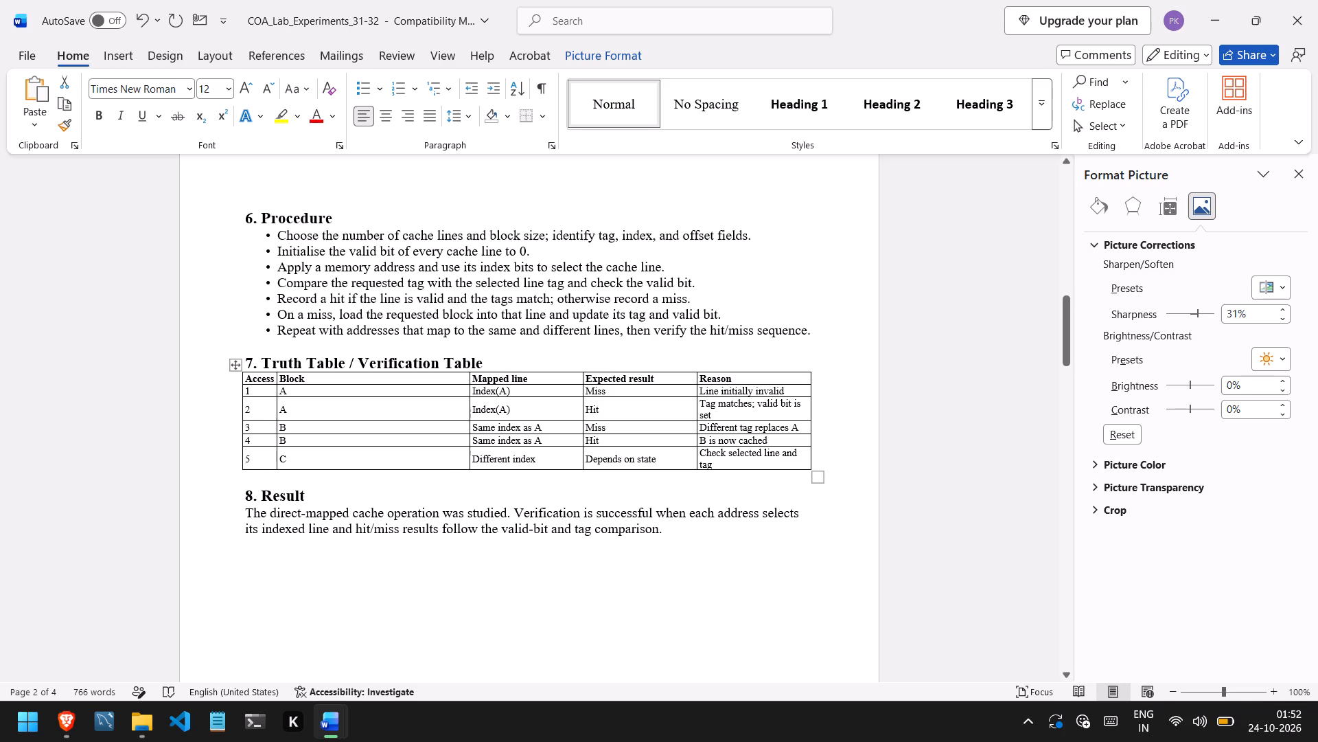
drag(470, 379, 450, 379)
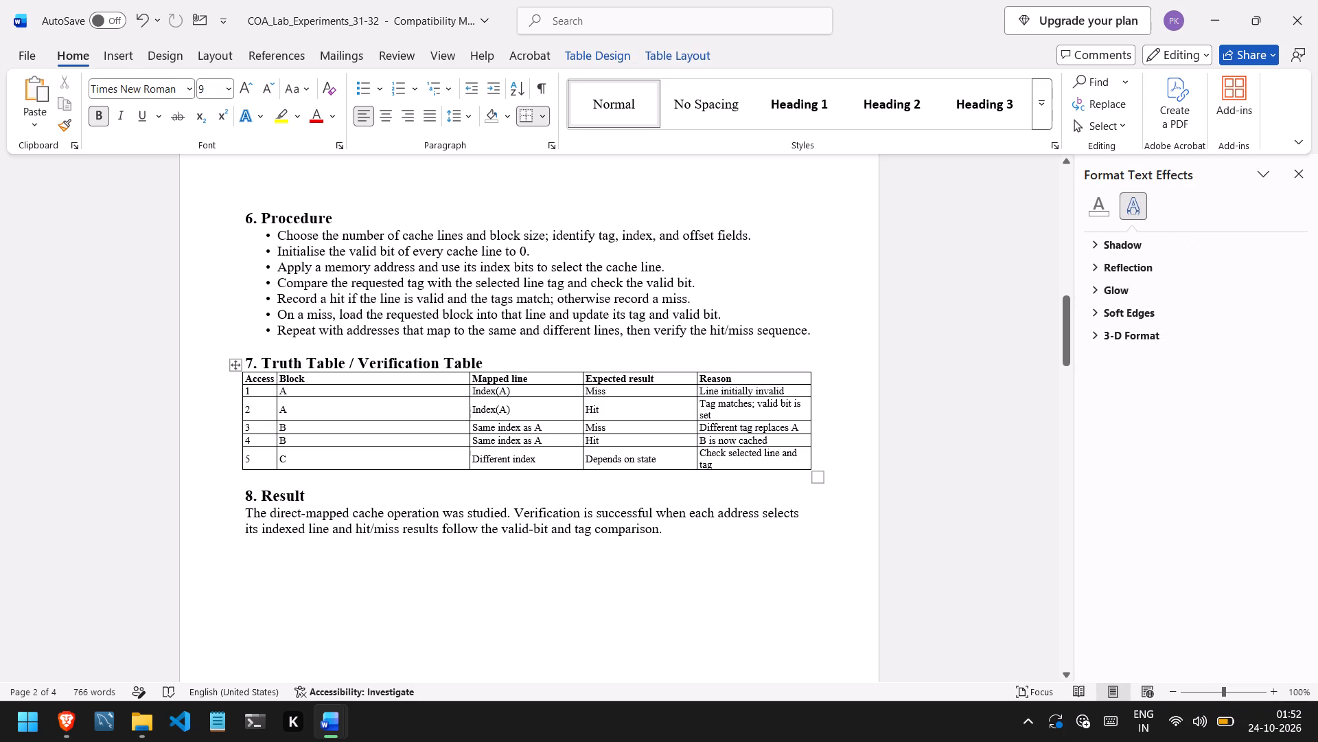
drag(468, 379, 325, 379)
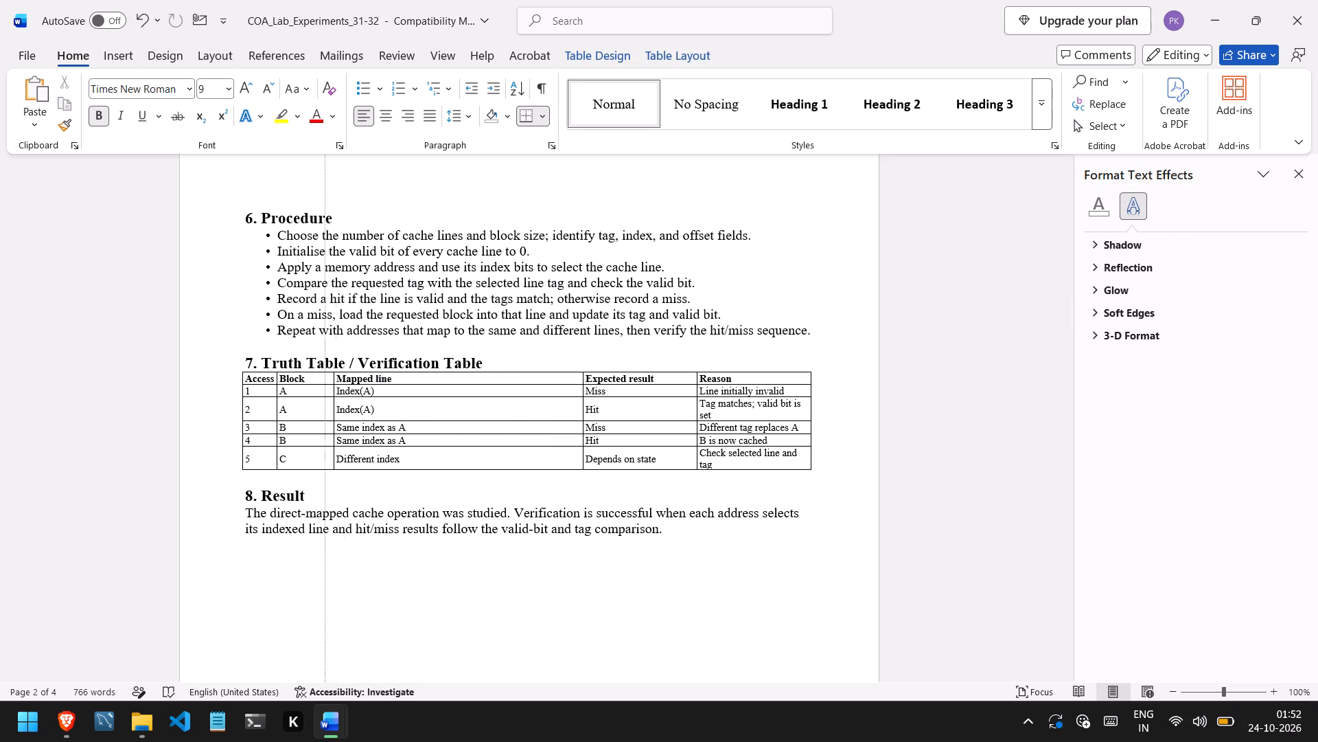
drag(325, 379, 311, 379)
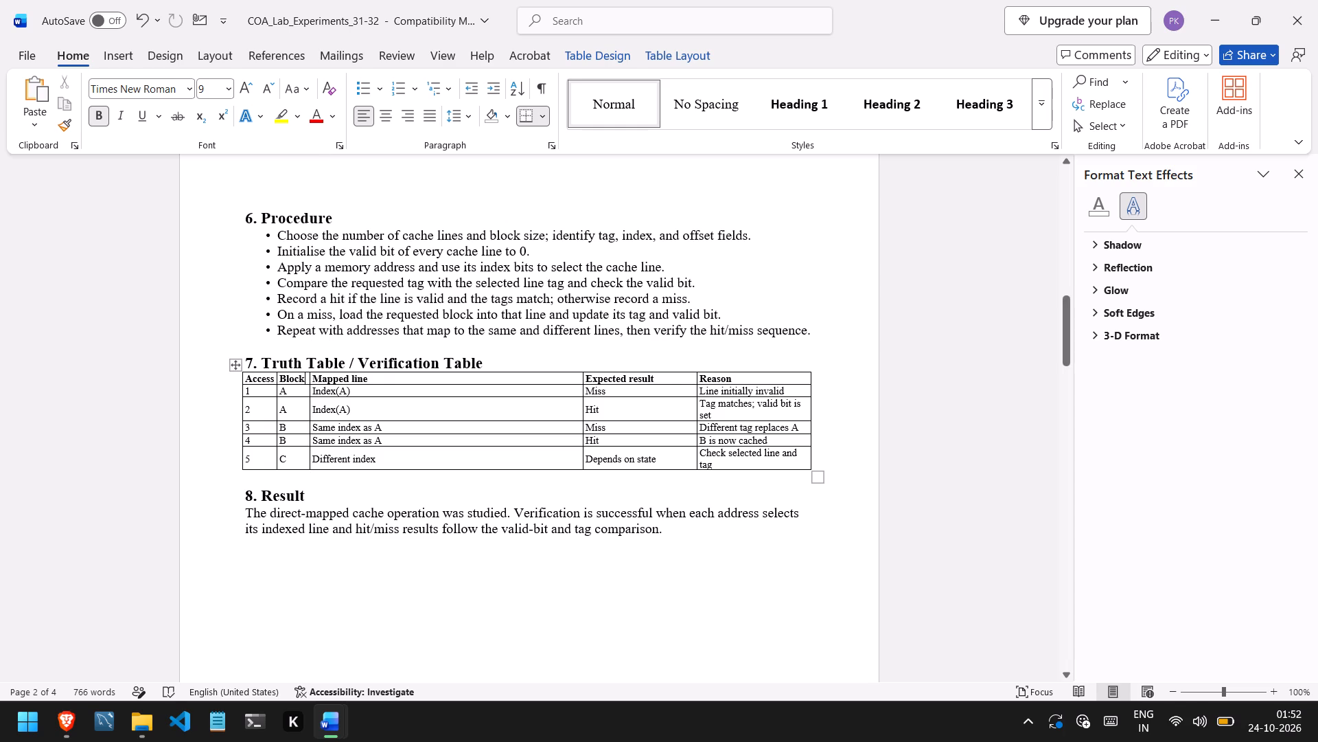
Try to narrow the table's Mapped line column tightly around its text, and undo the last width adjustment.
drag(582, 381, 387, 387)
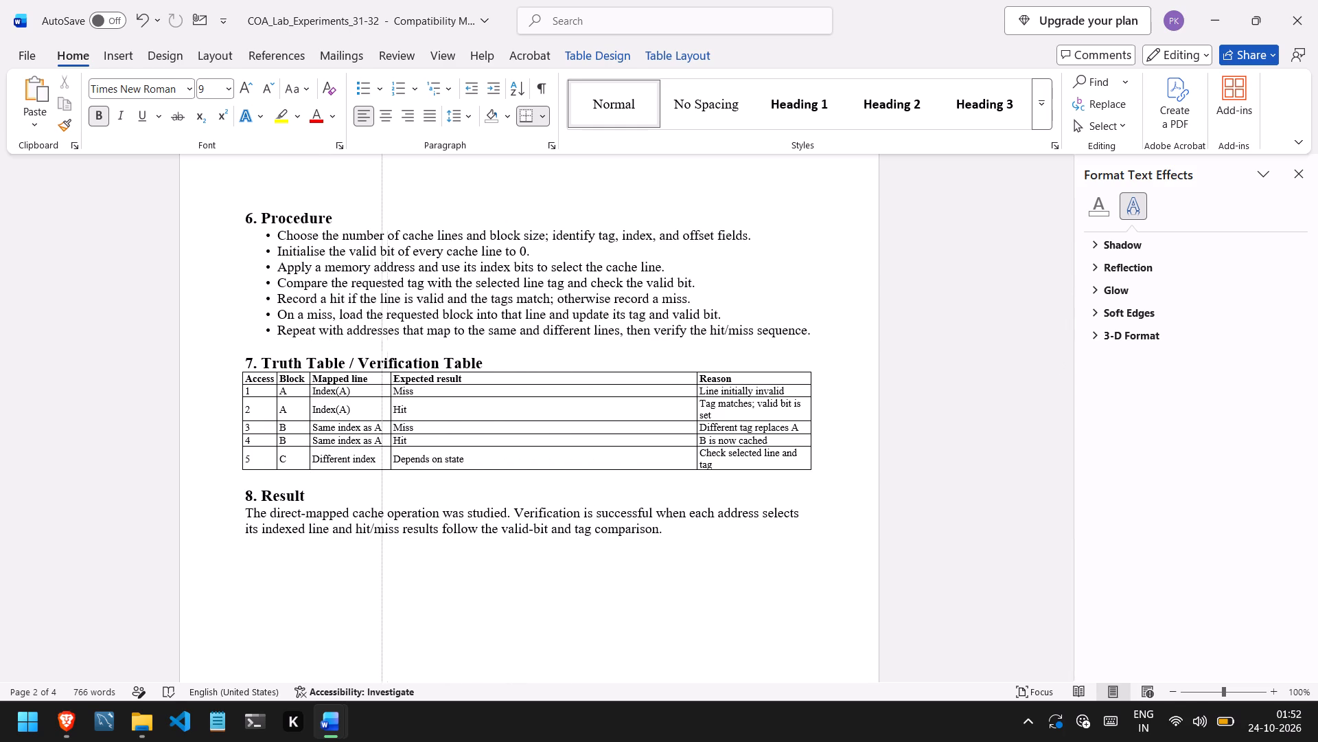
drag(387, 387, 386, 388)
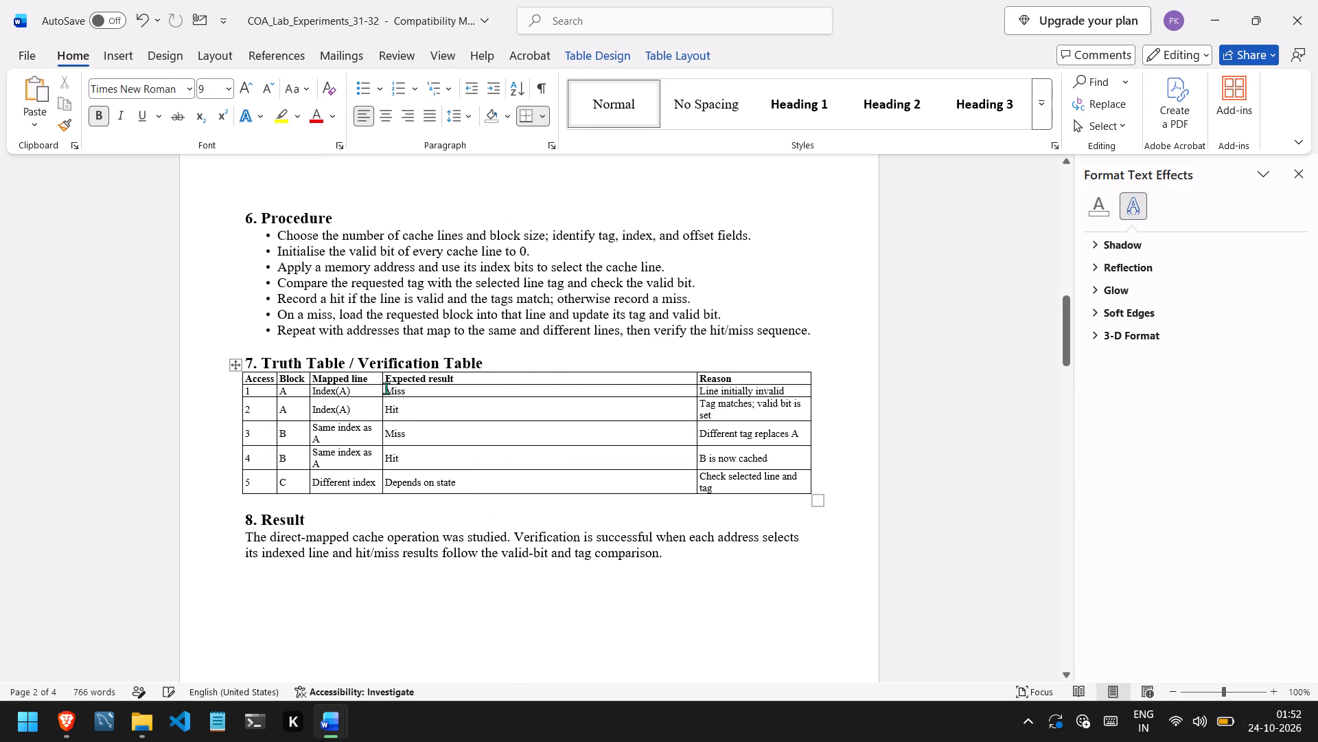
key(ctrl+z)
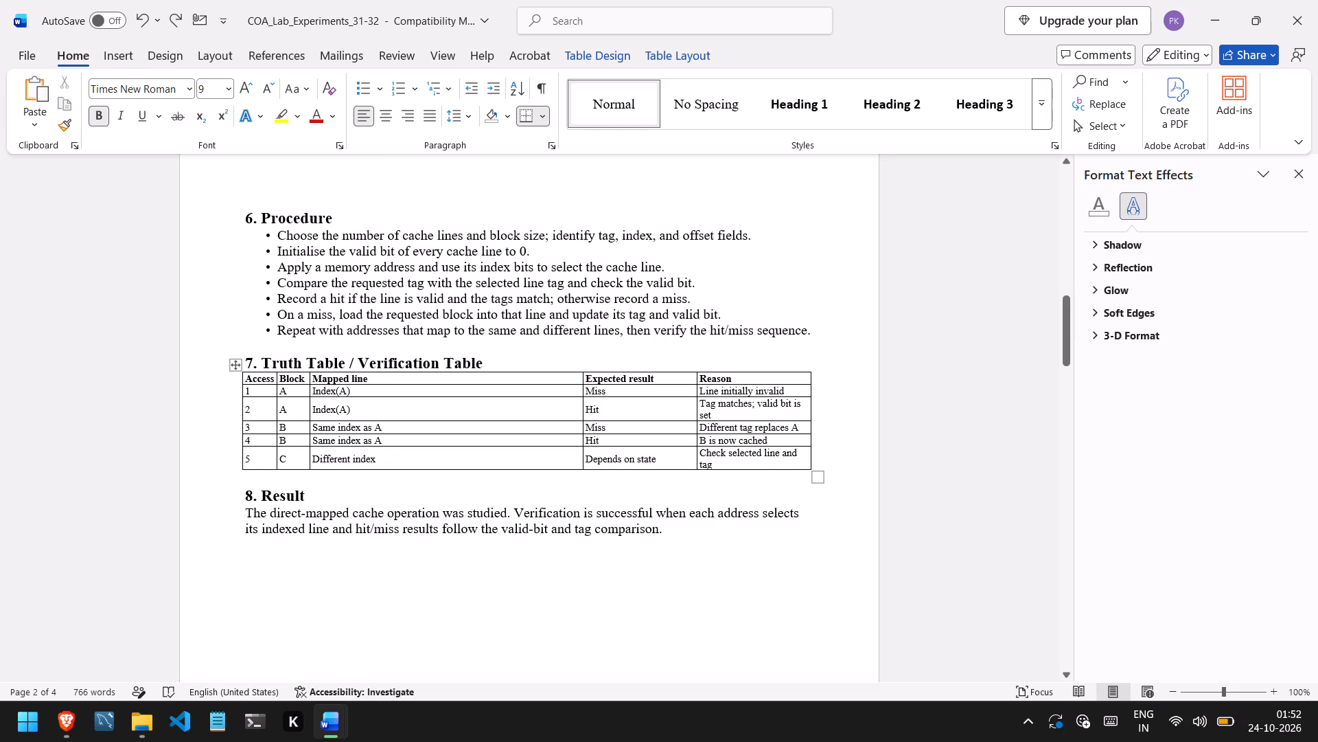
Narrow the Mapped line, Expected result and Reason columns of the cache experiment's verification table, keeping each entry on one line.
drag(581, 409, 395, 409)
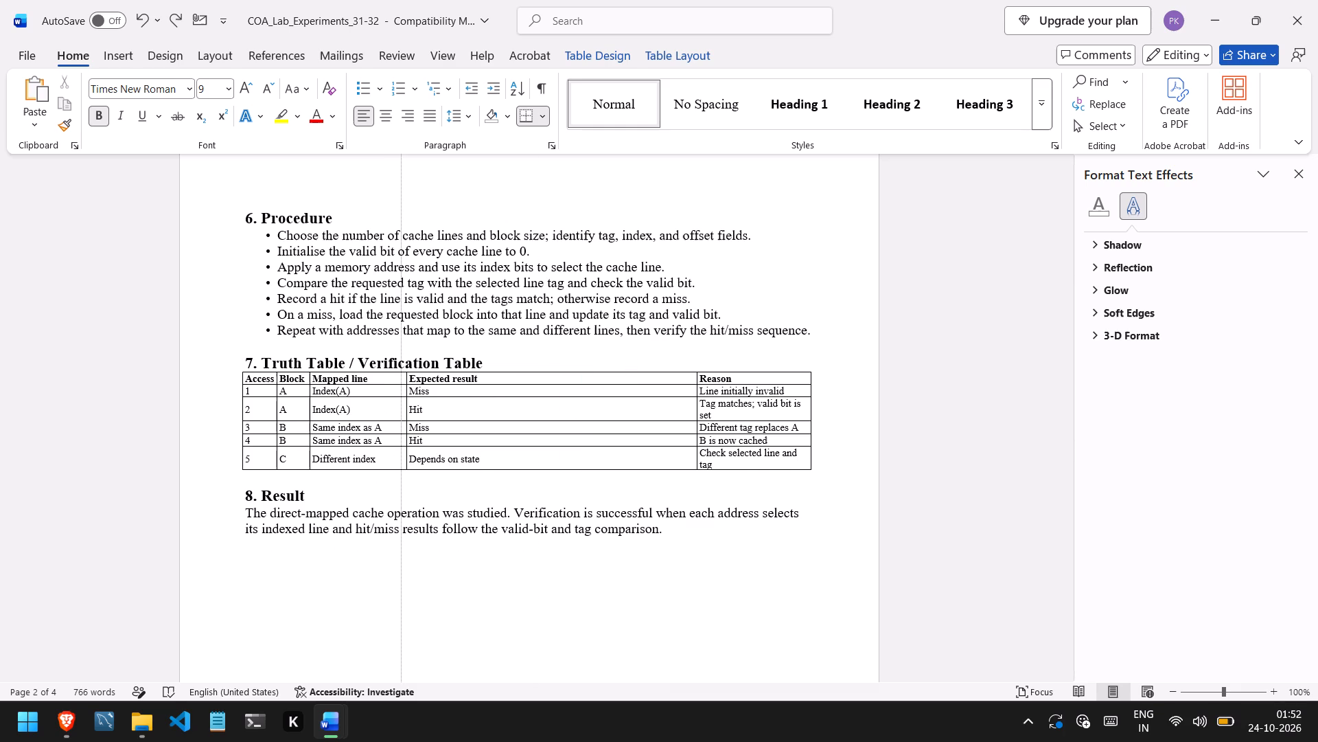
drag(395, 409, 393, 409)
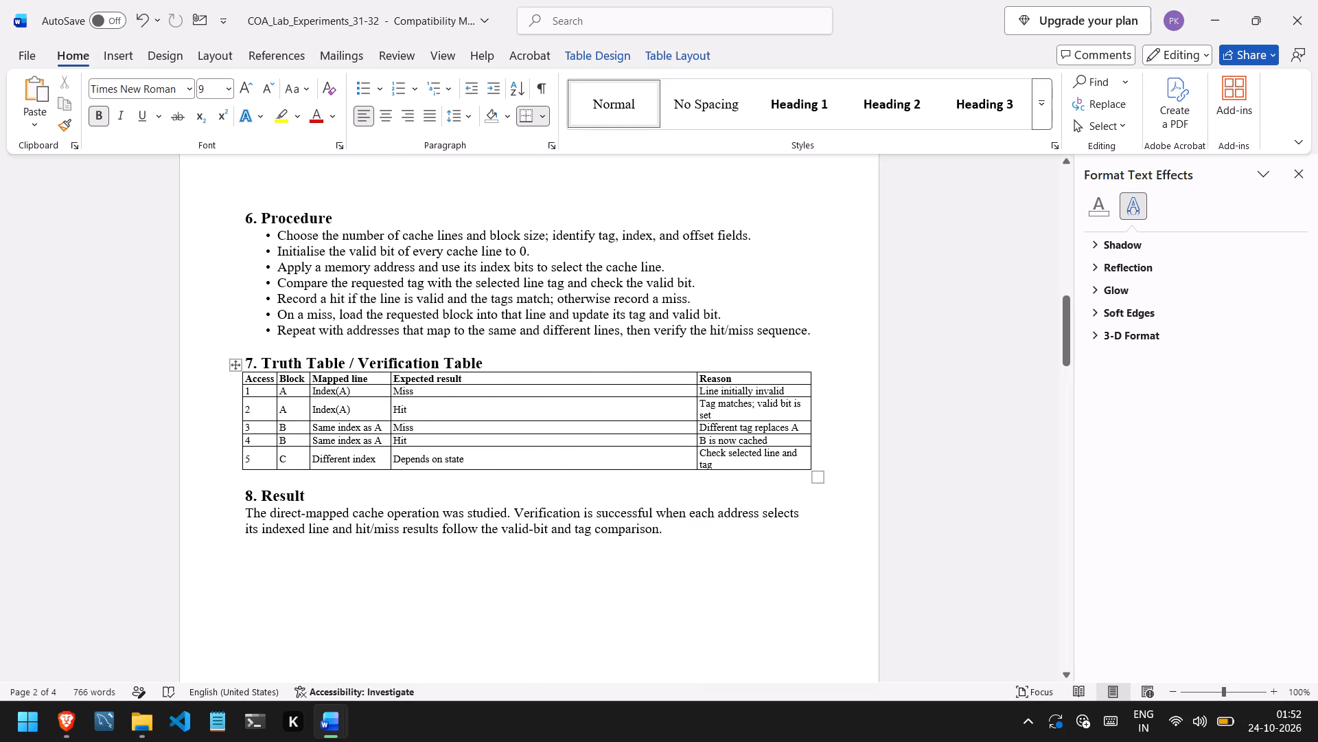
drag(695, 414, 483, 414)
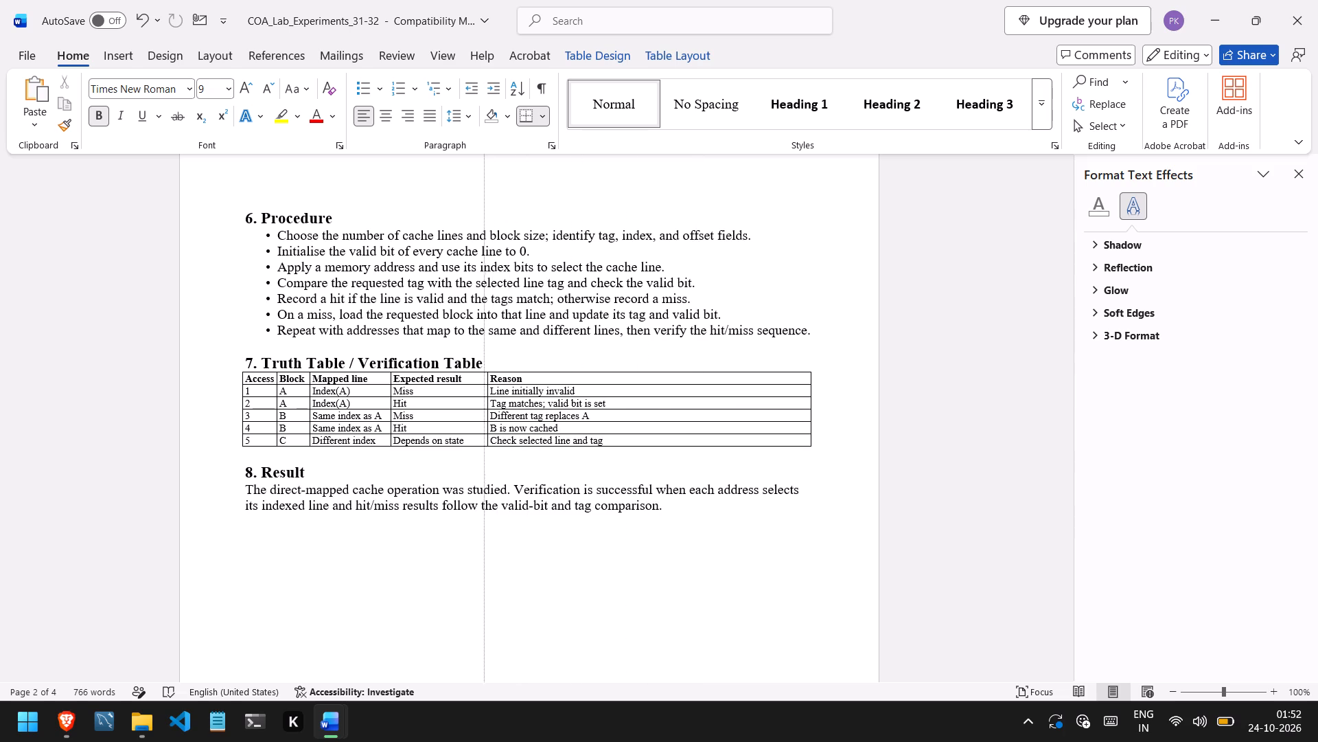
drag(483, 414, 464, 415)
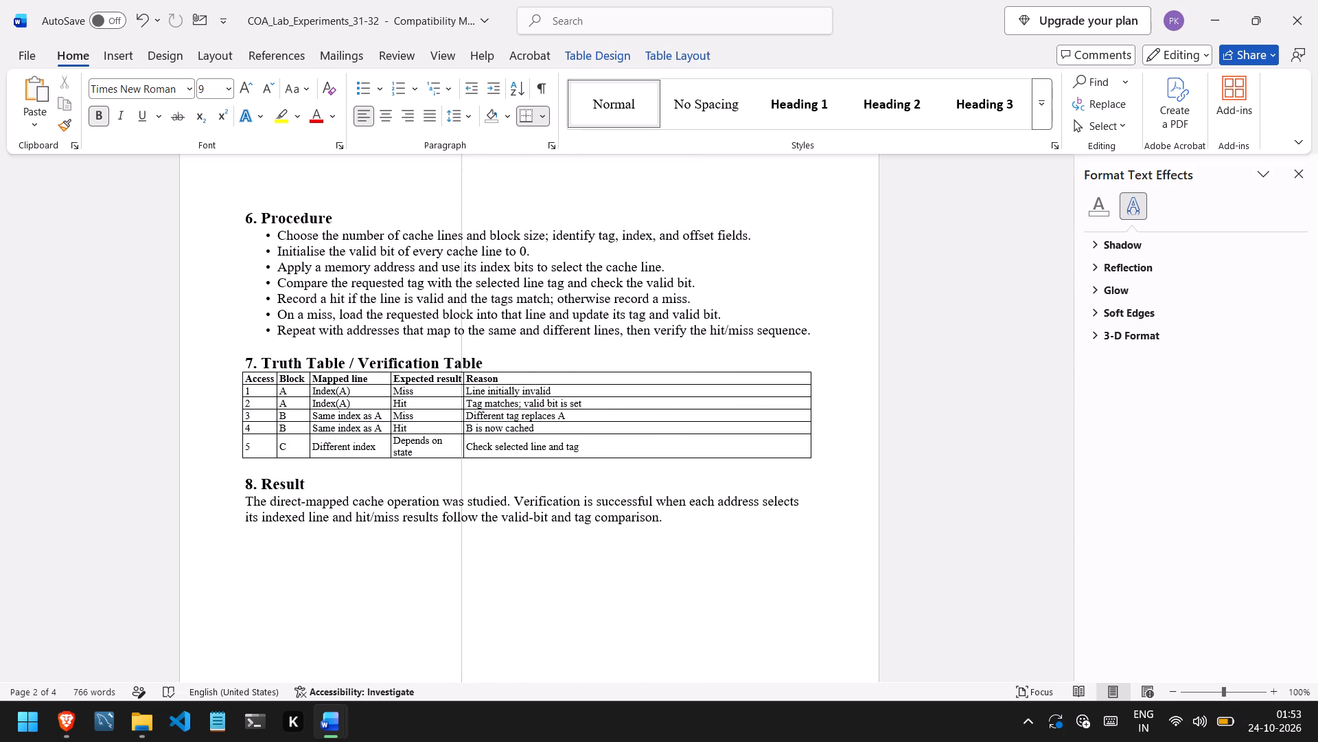
drag(464, 415, 465, 416)
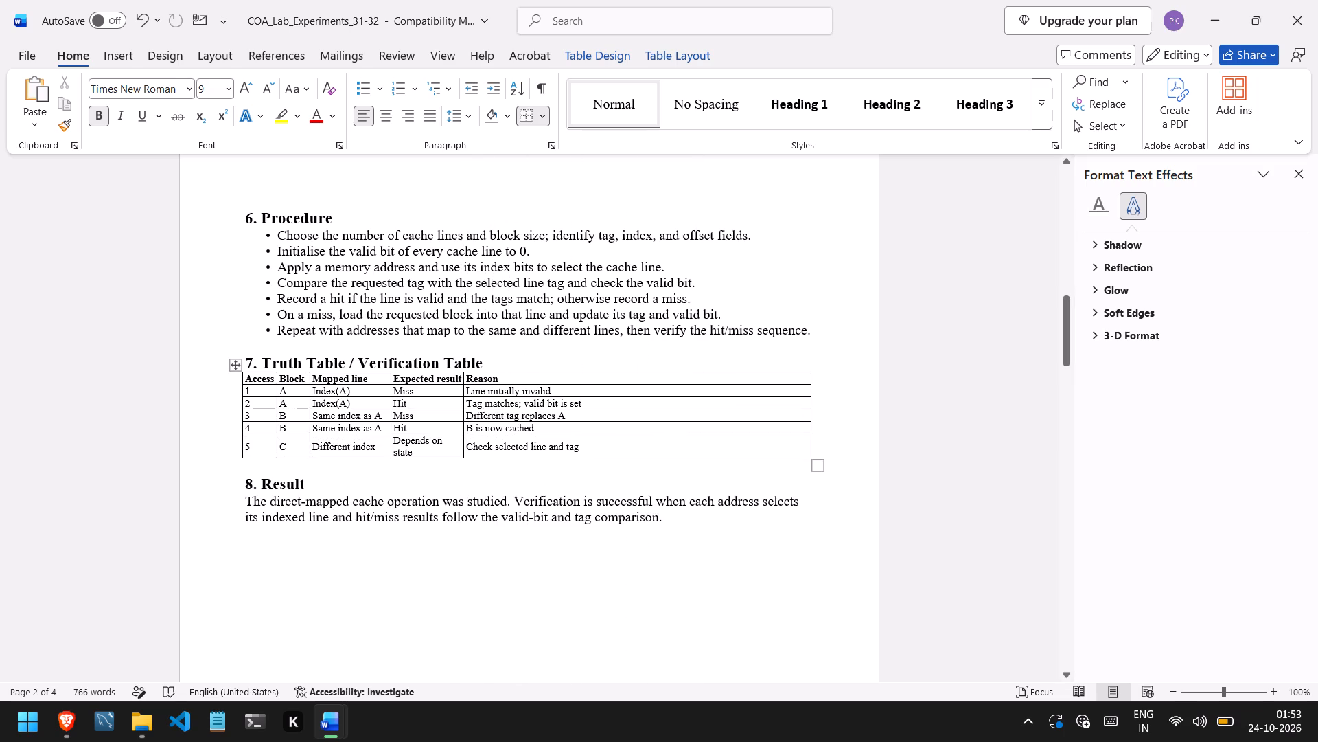
drag(463, 407, 469, 409)
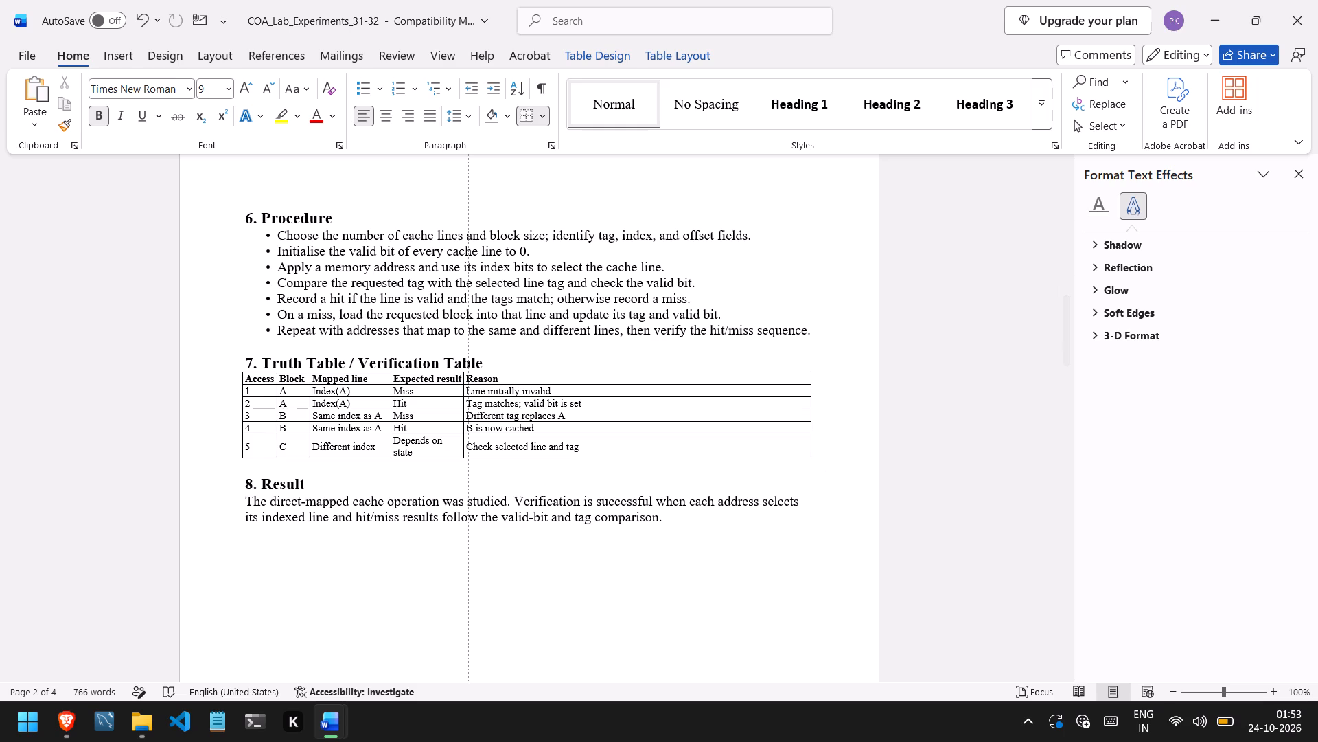
drag(469, 409, 472, 409)
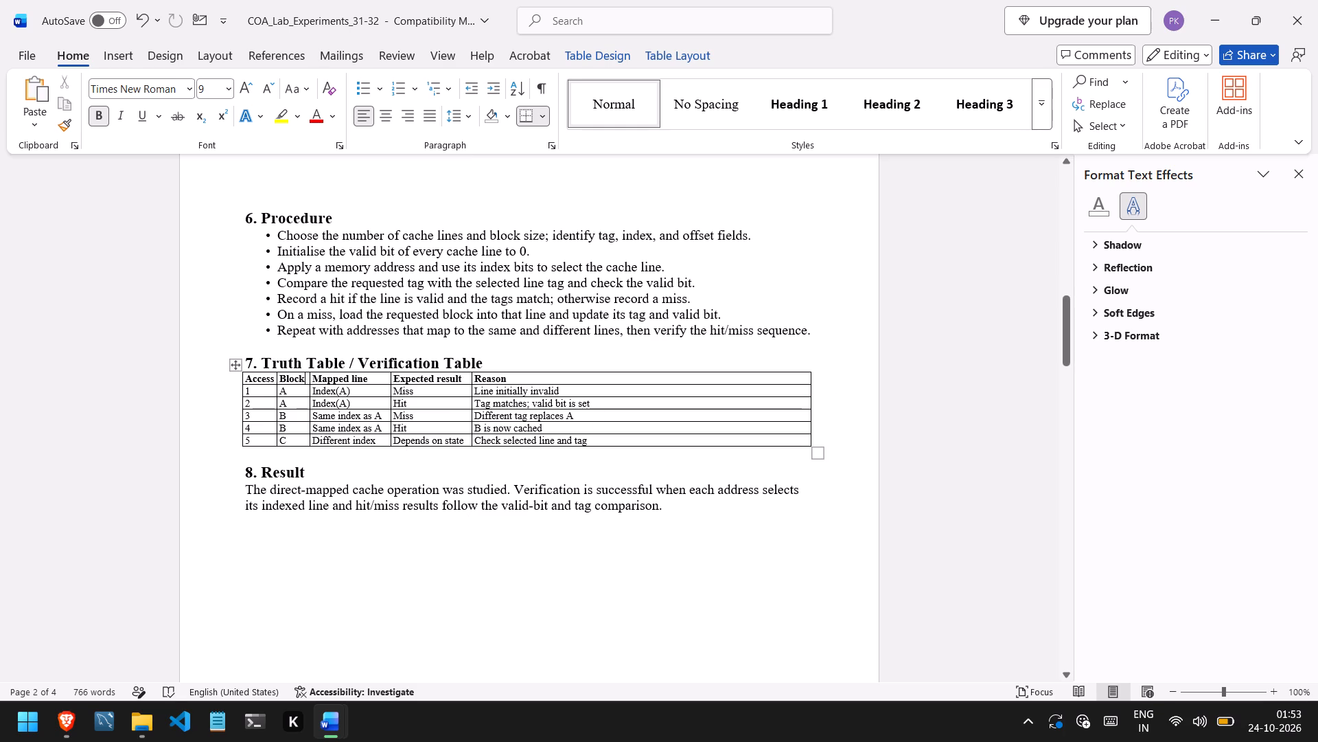
drag(809, 401, 601, 381)
Narrow the Operation, Input / control and Expected behaviour columns of the CPU experiment's verification table to fit closely around their text.
scroll(702, 418, up, 1)
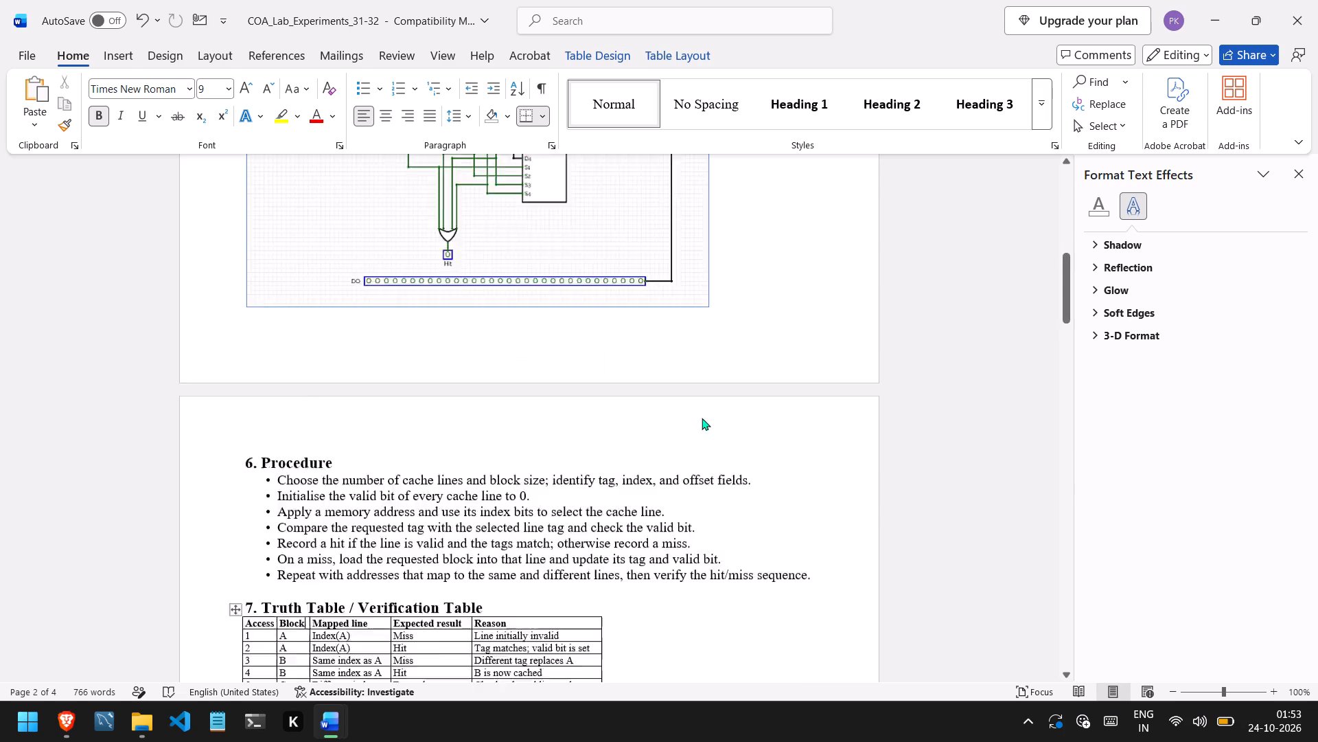
scroll(702, 418, up, 13)
scroll(702, 418, down, 7)
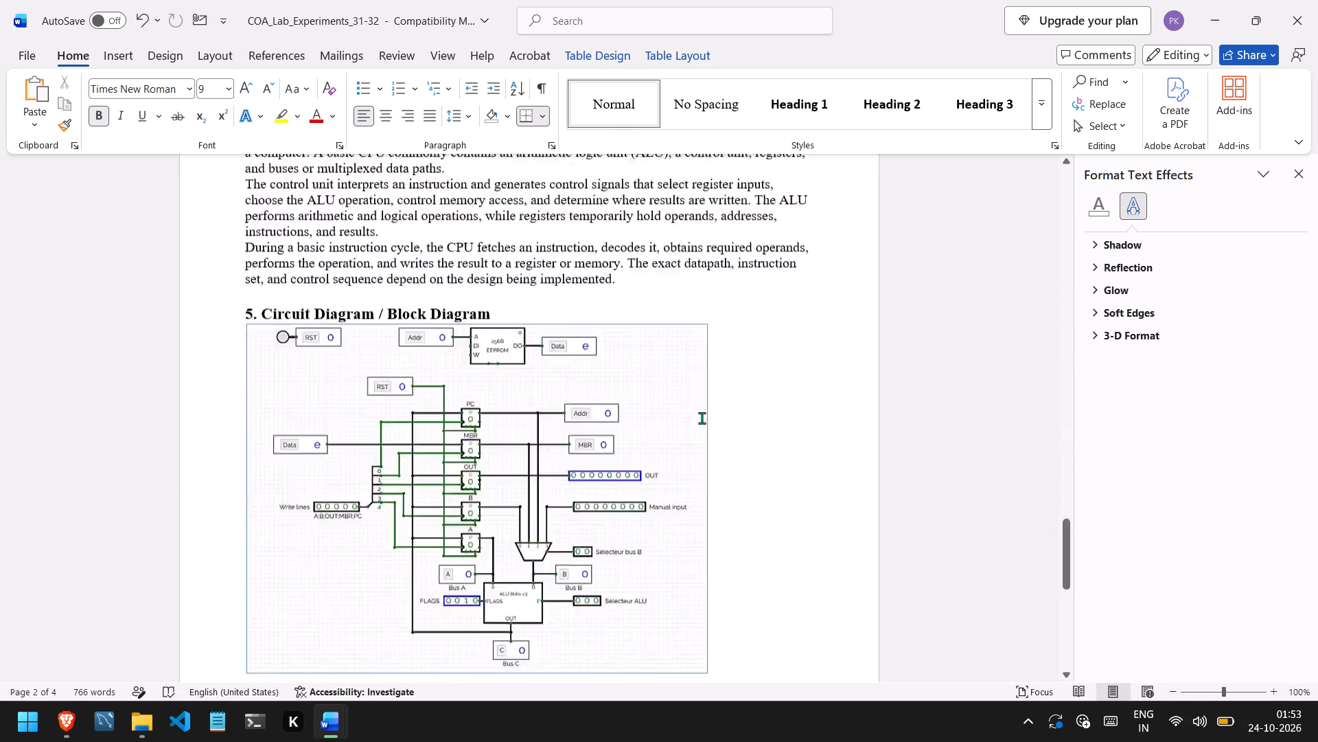
scroll(702, 418, up, 1)
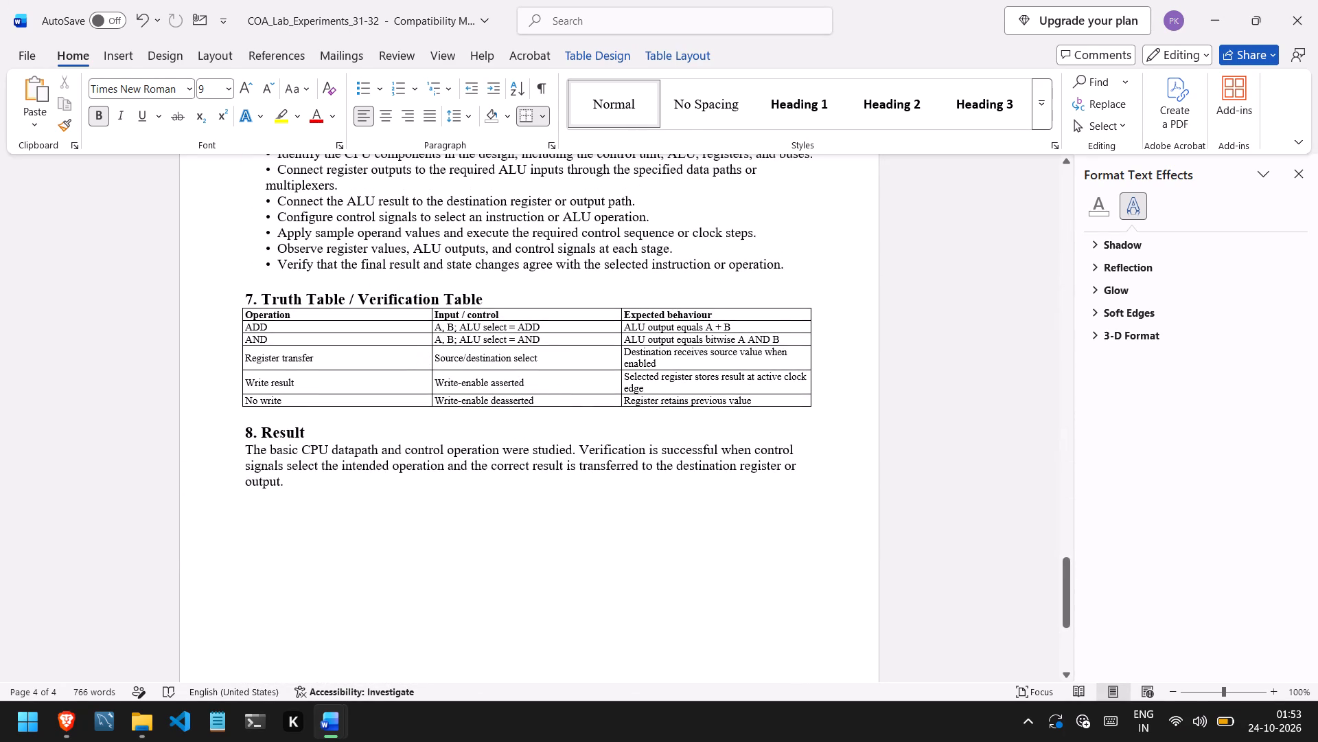
drag(431, 357, 337, 356)
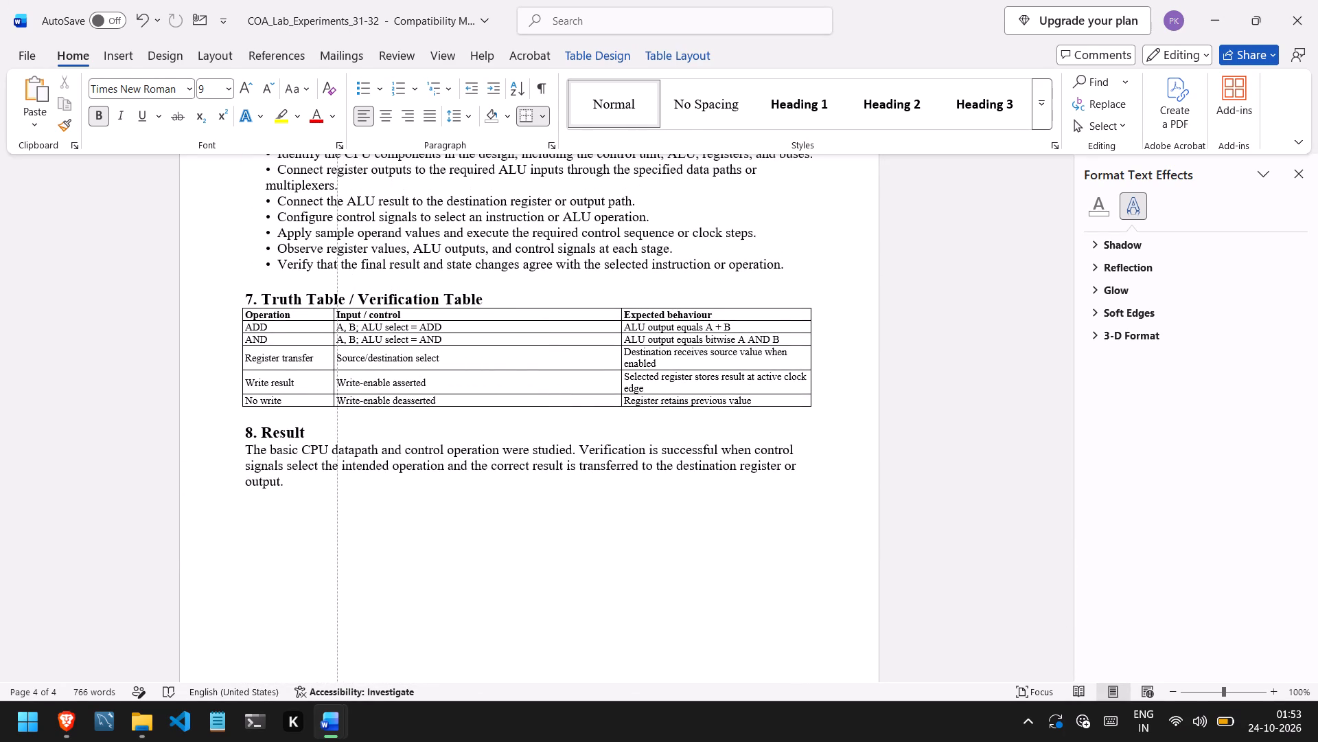
drag(337, 356, 319, 357)
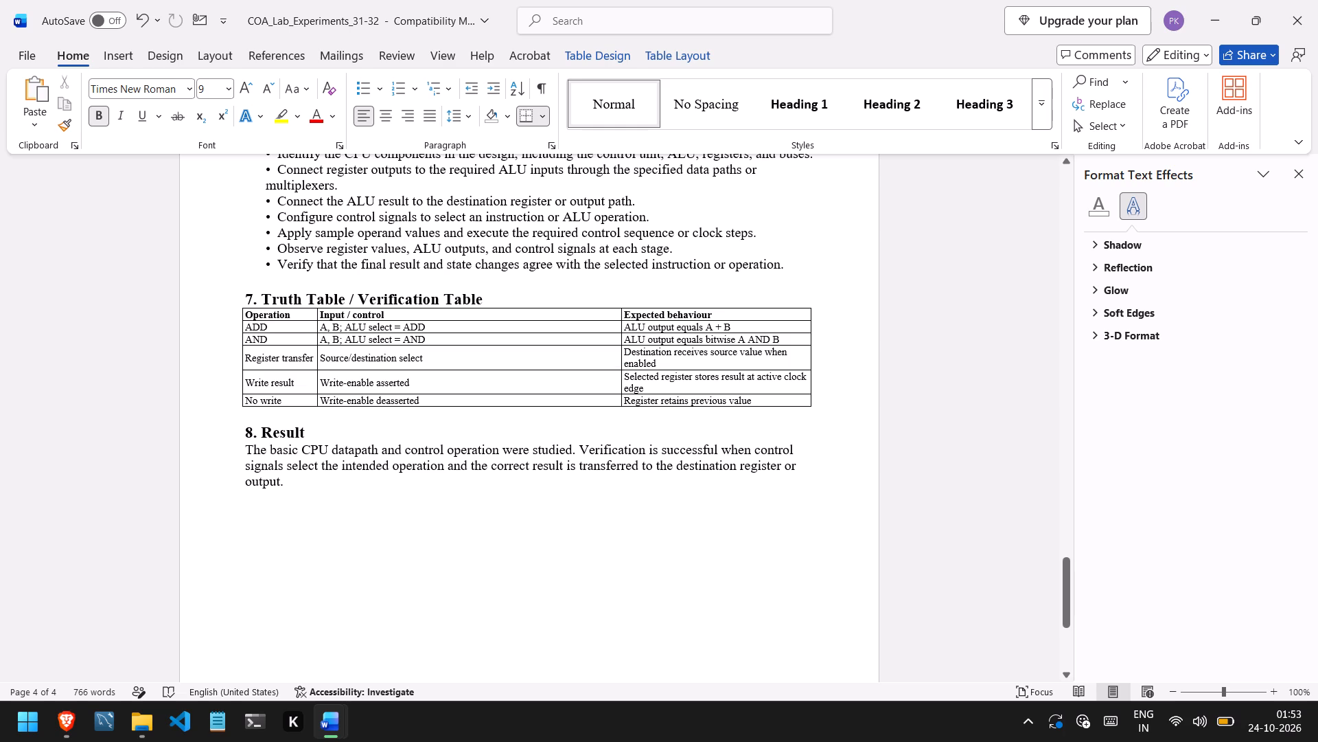
drag(621, 357, 465, 355)
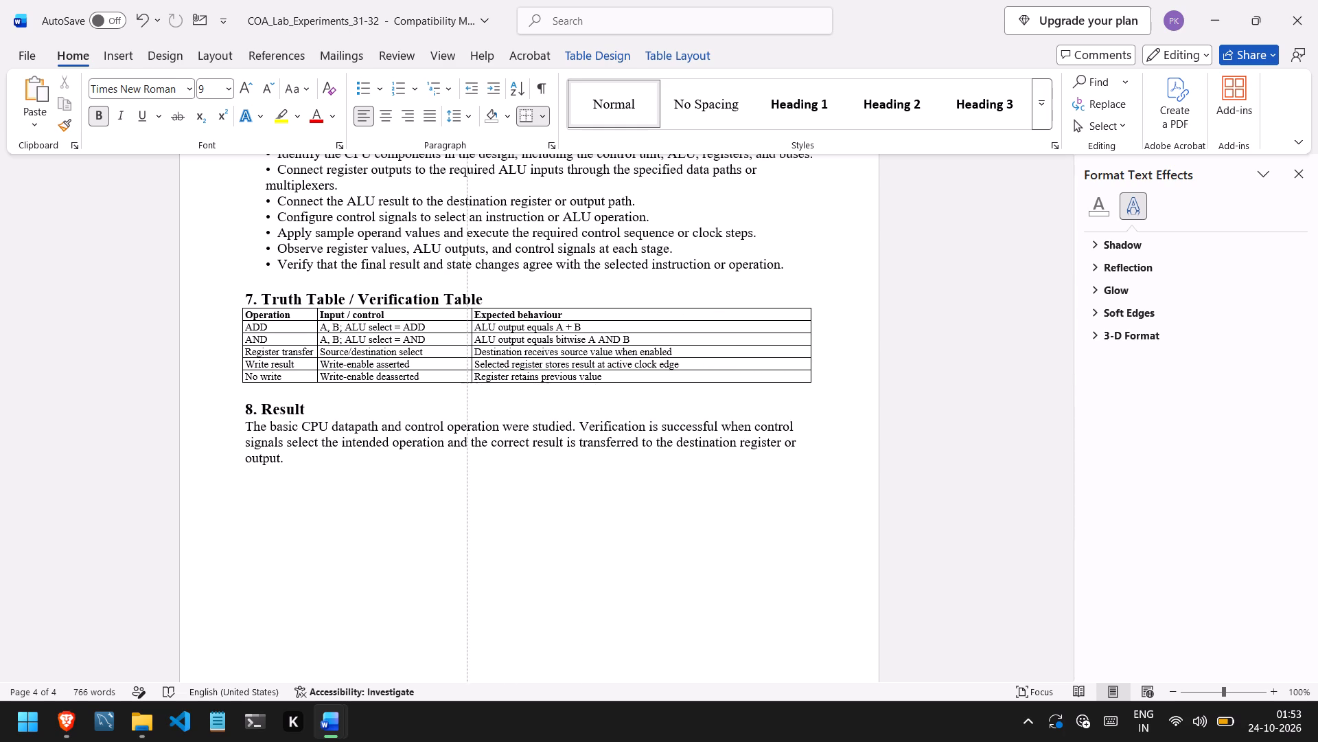
drag(465, 355, 430, 355)
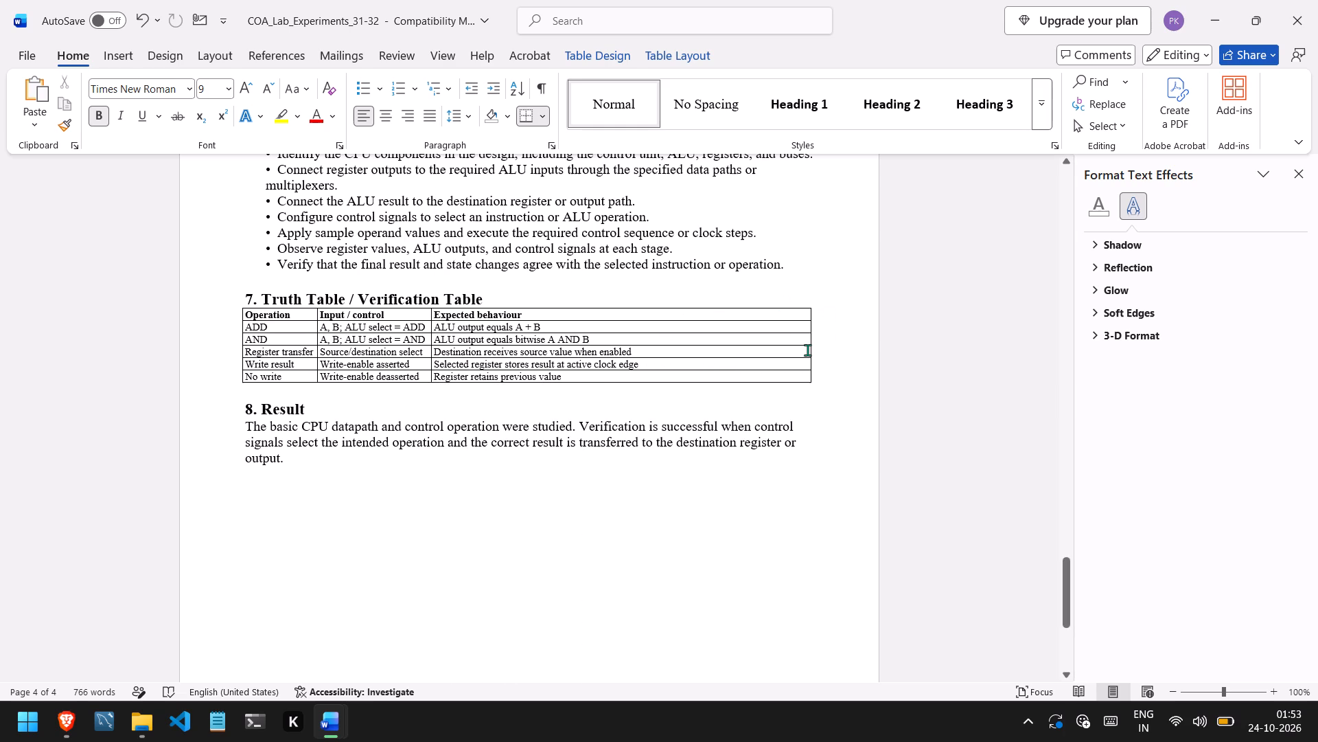
drag(810, 350, 649, 343)
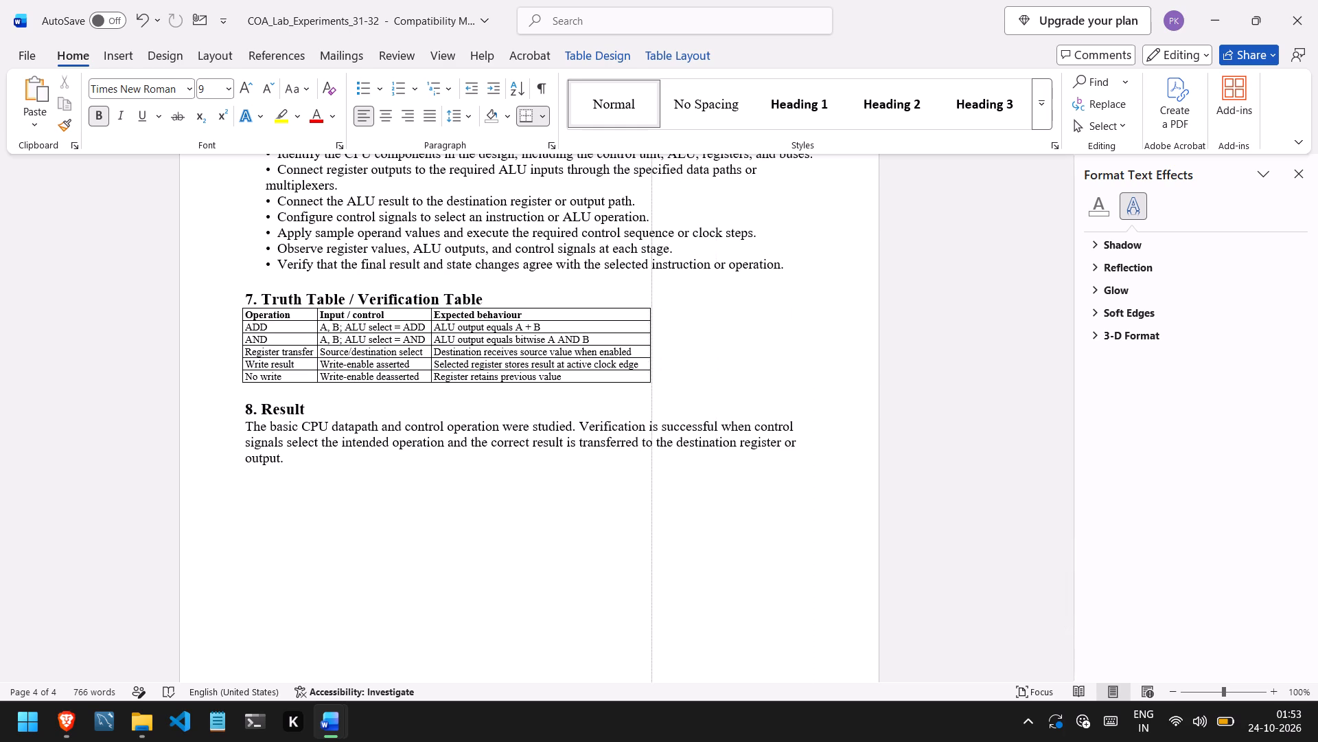
drag(649, 343, 641, 343)
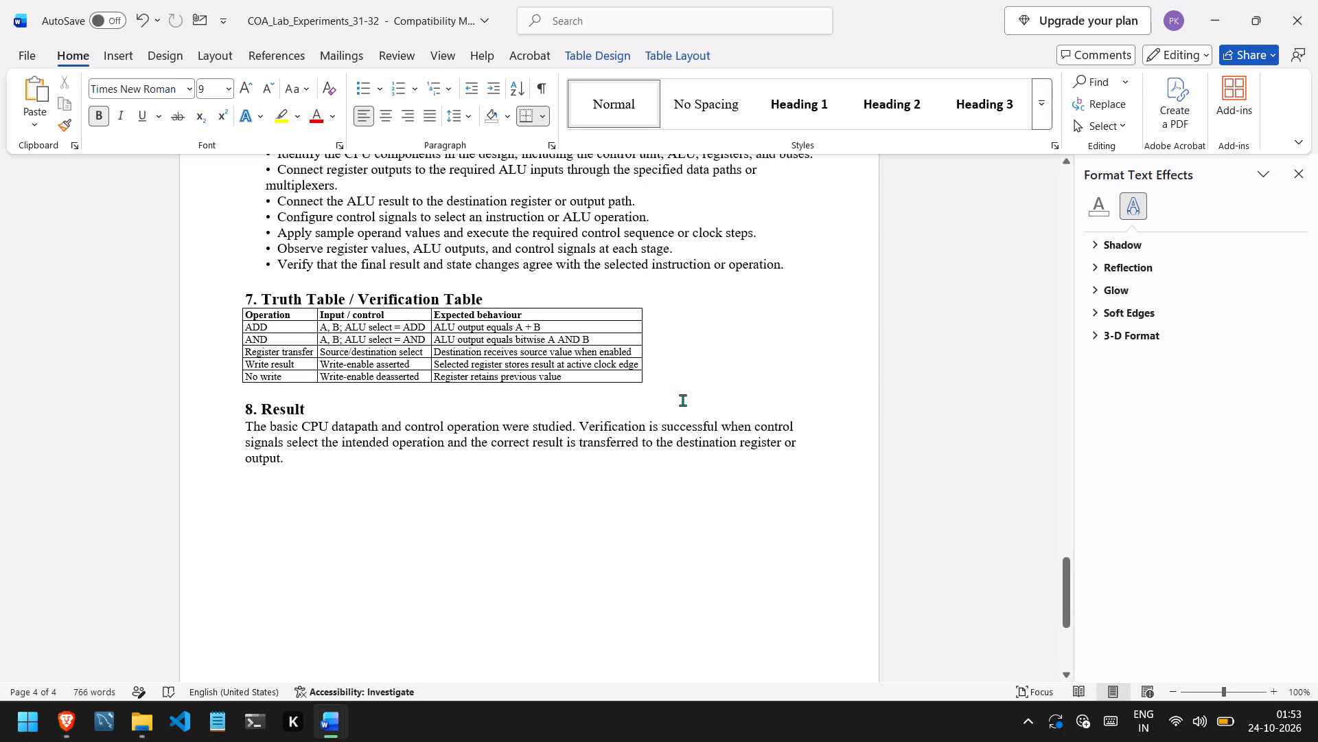
Decrease the indent of all the Procedure bullets in Experiment 32 so they align with the section heading.
scroll(682, 400, up, 3)
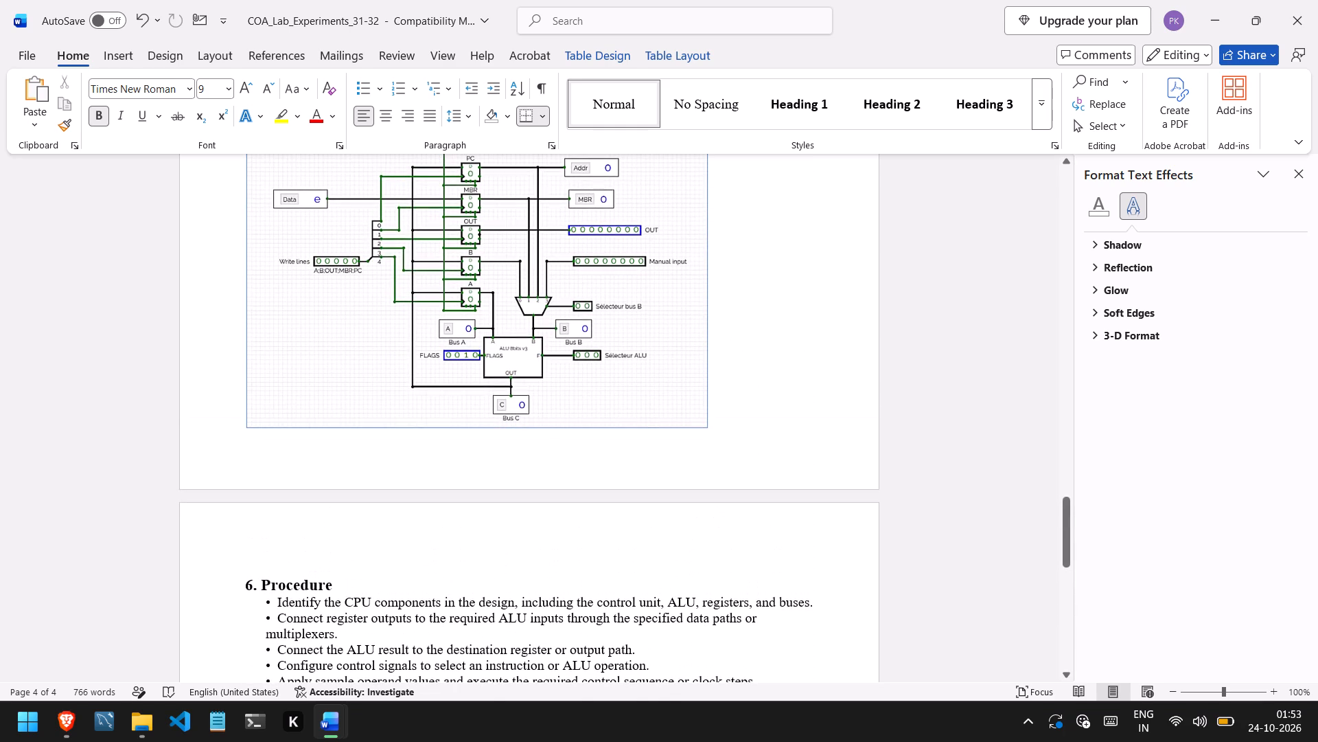
scroll(682, 400, down, 1)
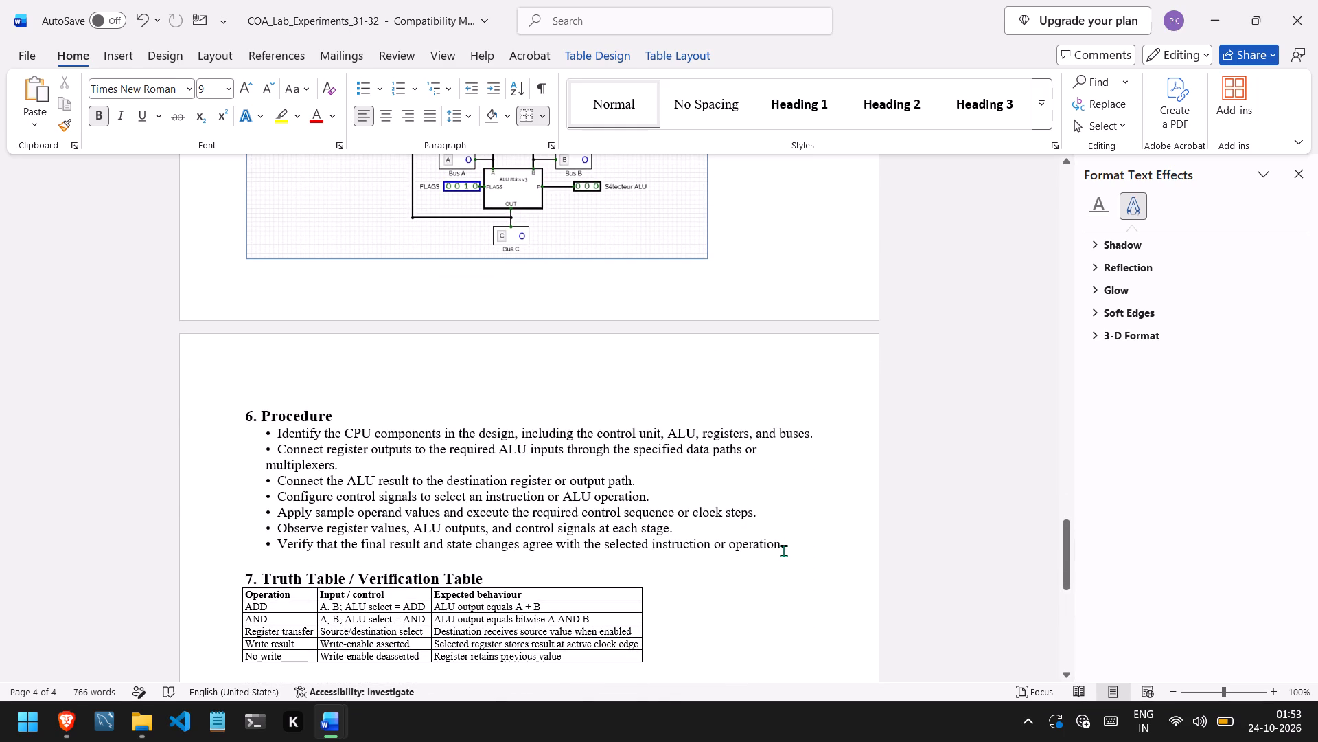
drag(789, 548, 262, 433)
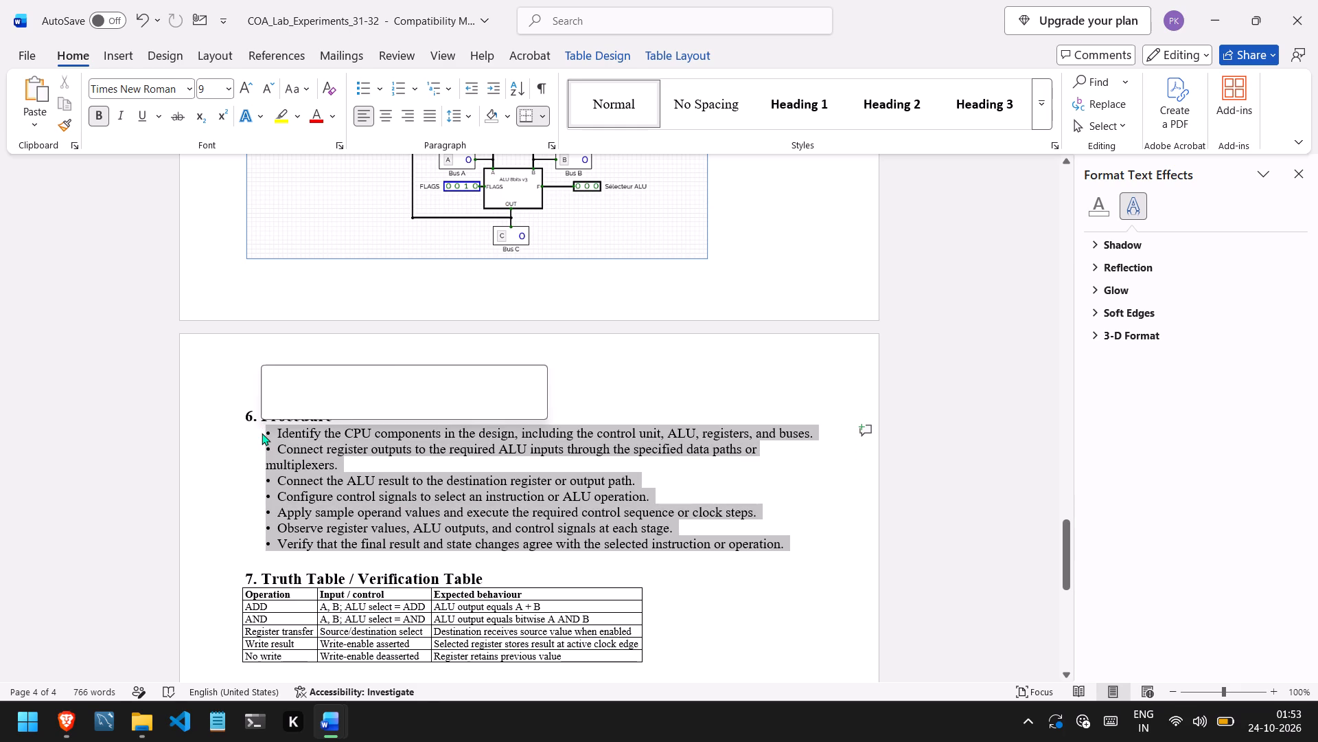
click(472, 89)
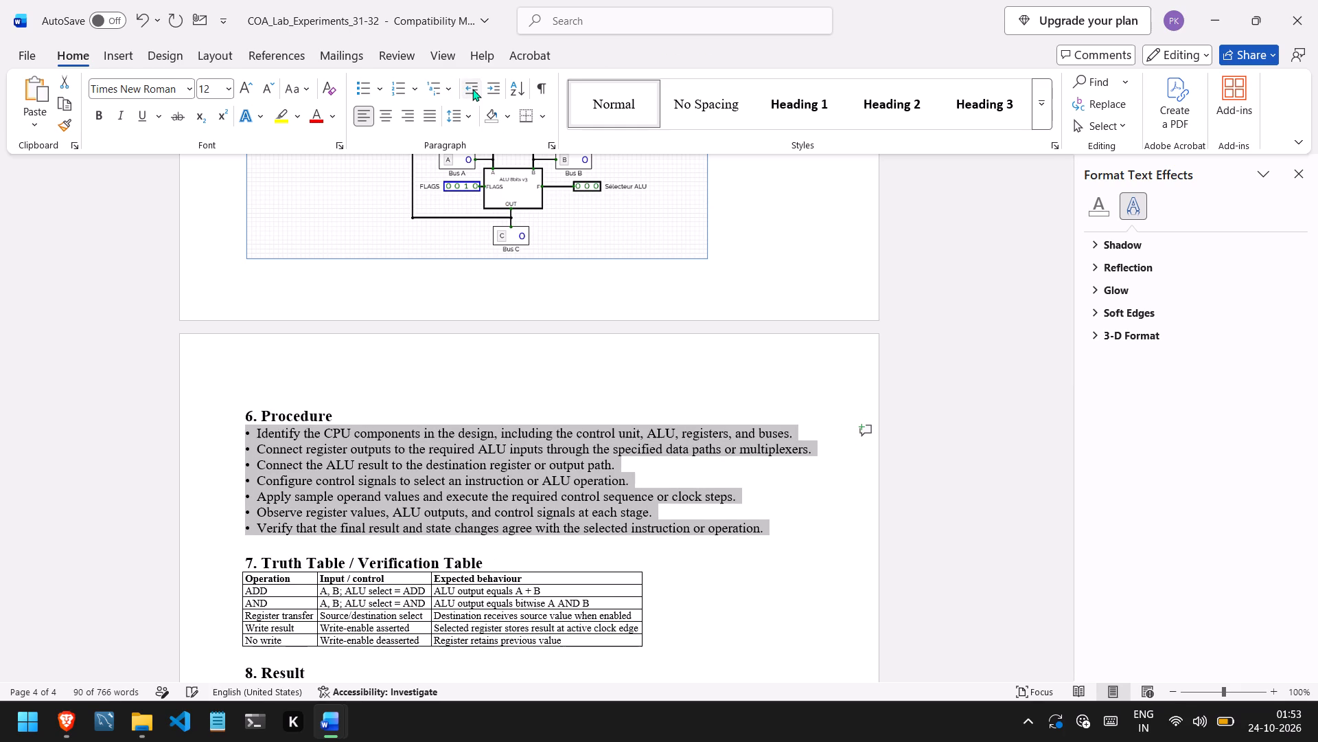
Decrease the indent of all the Procedure bullets in Experiment 31 so they align with the section heading.
scroll(875, 612, right, 1)
scroll(875, 612, up, 5)
scroll(875, 612, down, 6)
scroll(875, 612, up, 8)
scroll(875, 612, down, 2)
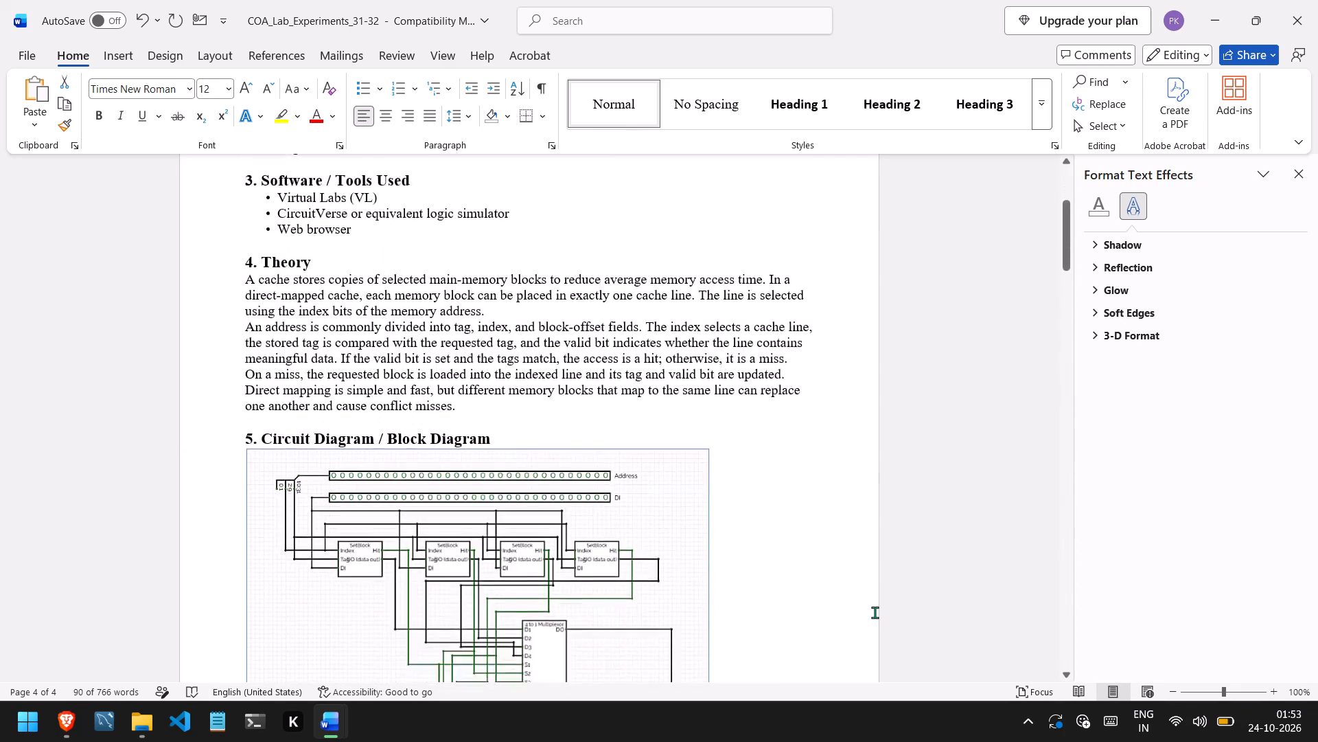
scroll(875, 612, down, 5)
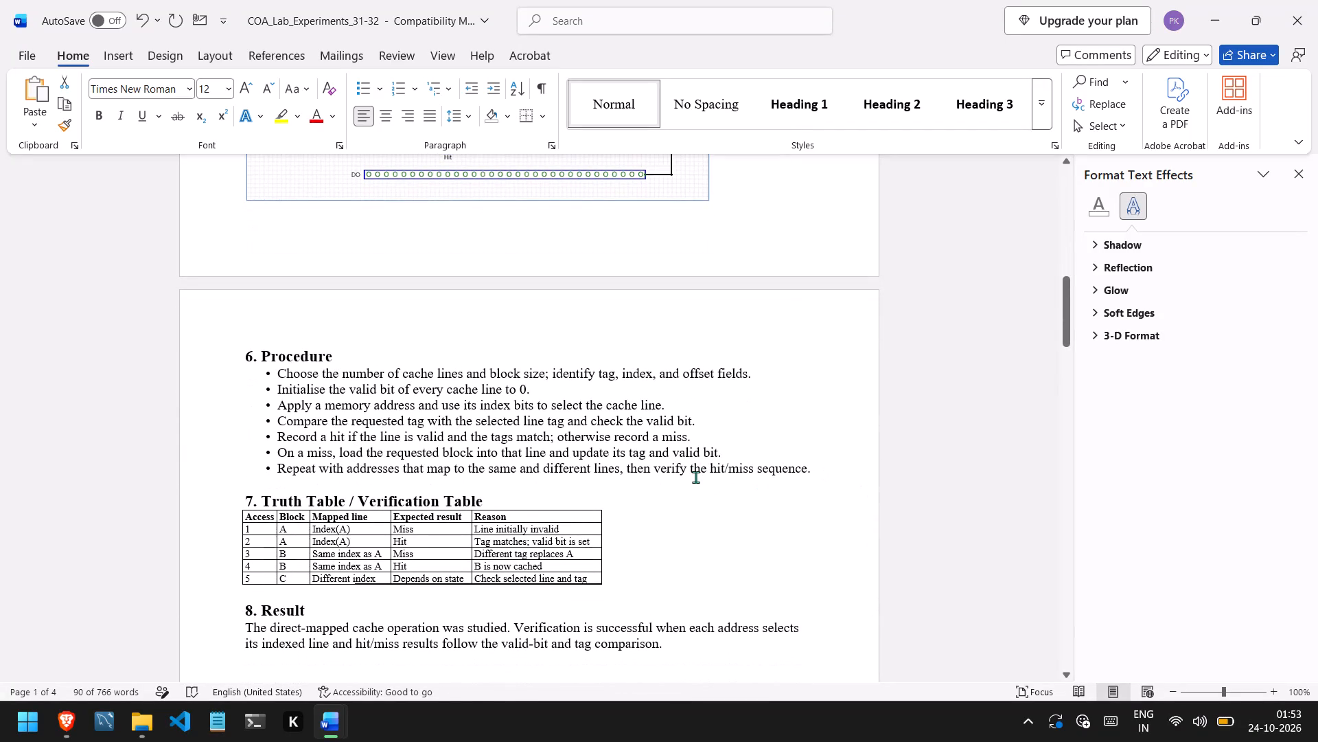
drag(819, 473, 255, 380)
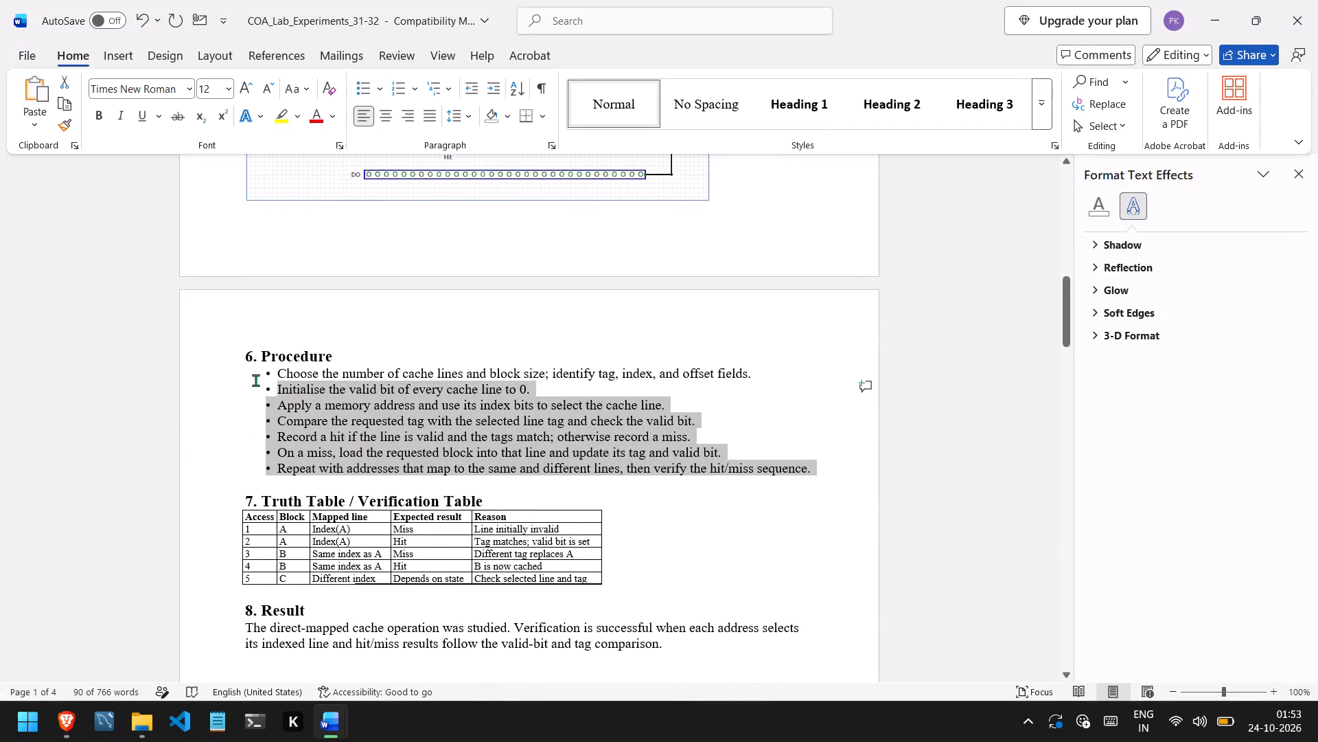
drag(255, 380, 253, 375)
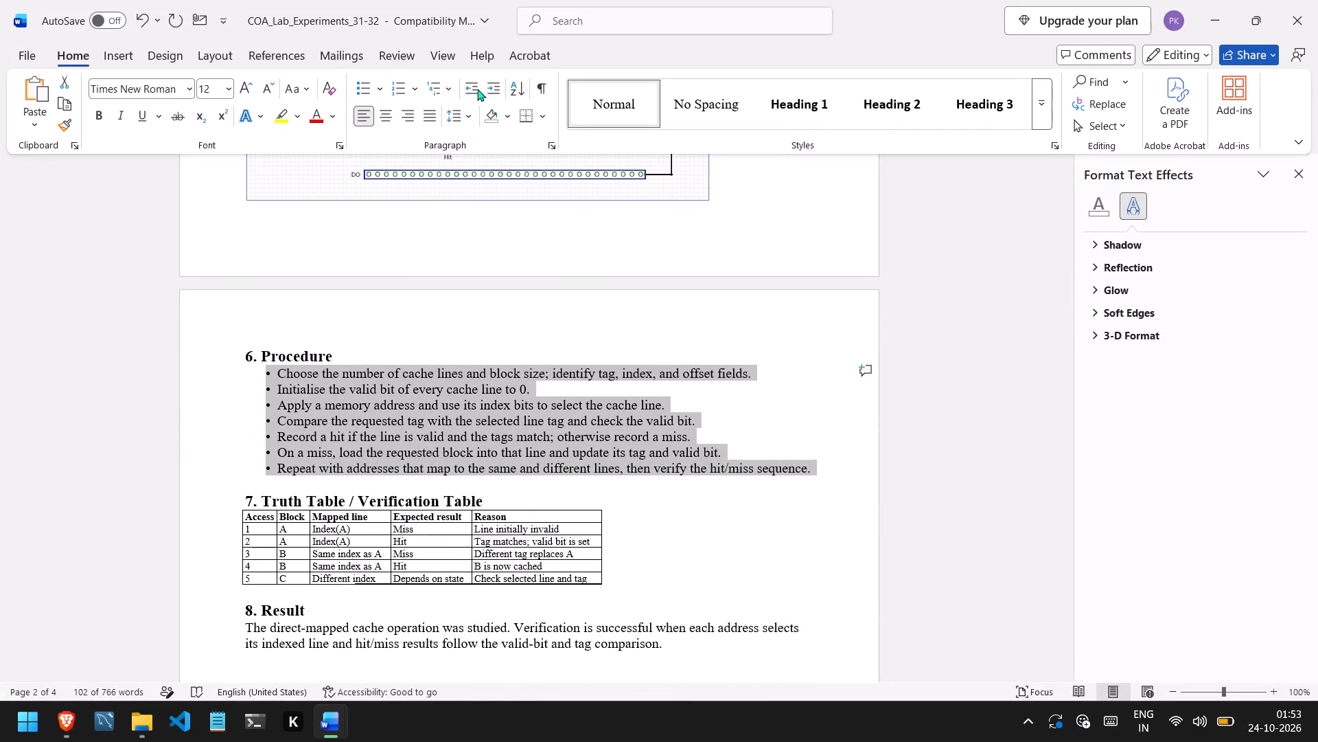
click(471, 88)
click(594, 393)
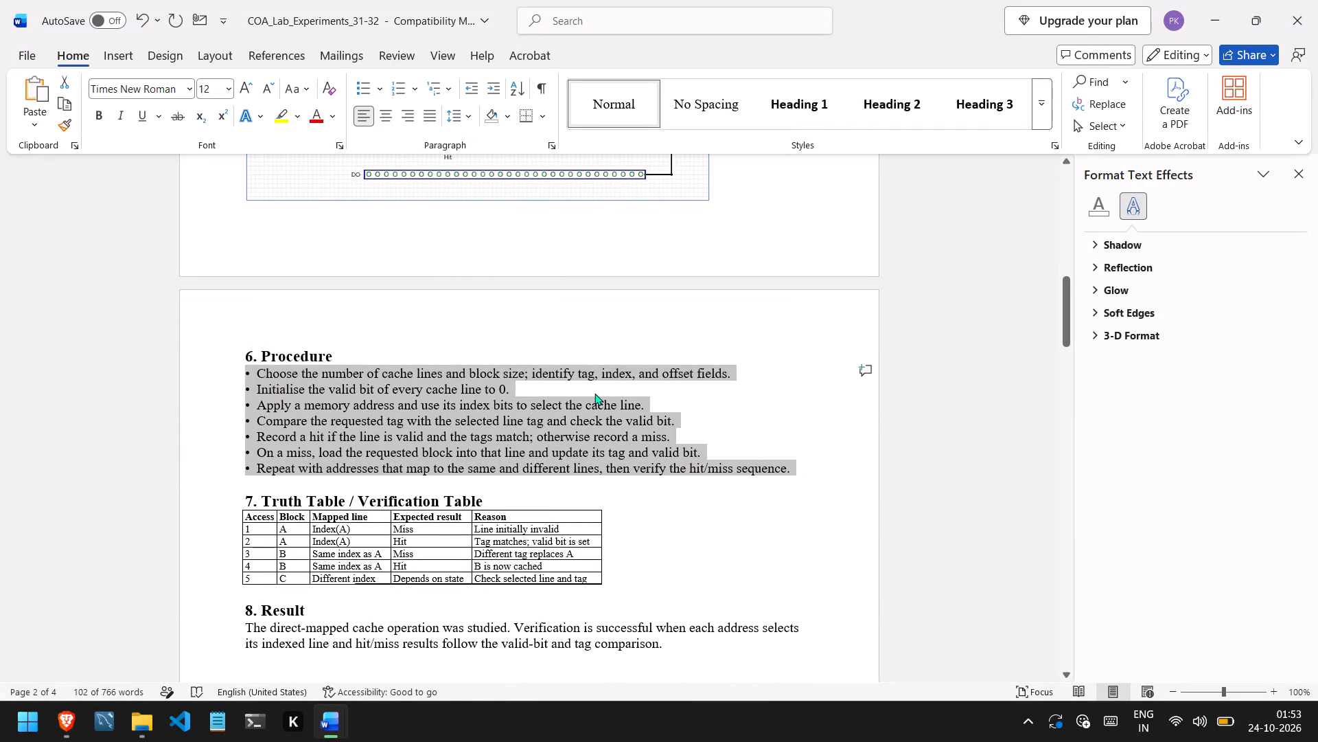
Decrease the indent of the three Software / Tools Used bullets in Experiment 31 to the heading's left edge.
scroll(594, 393, up, 7)
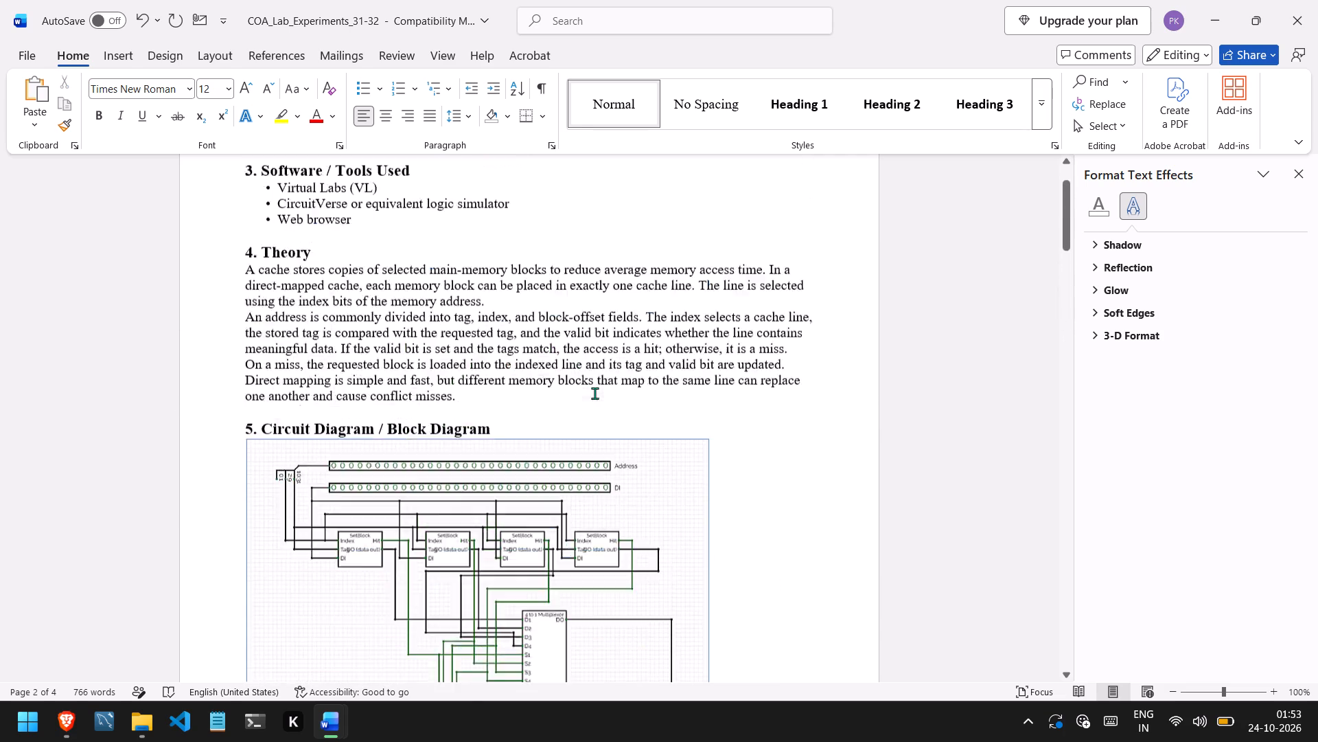
scroll(594, 393, up, 1)
drag(370, 424, 262, 387)
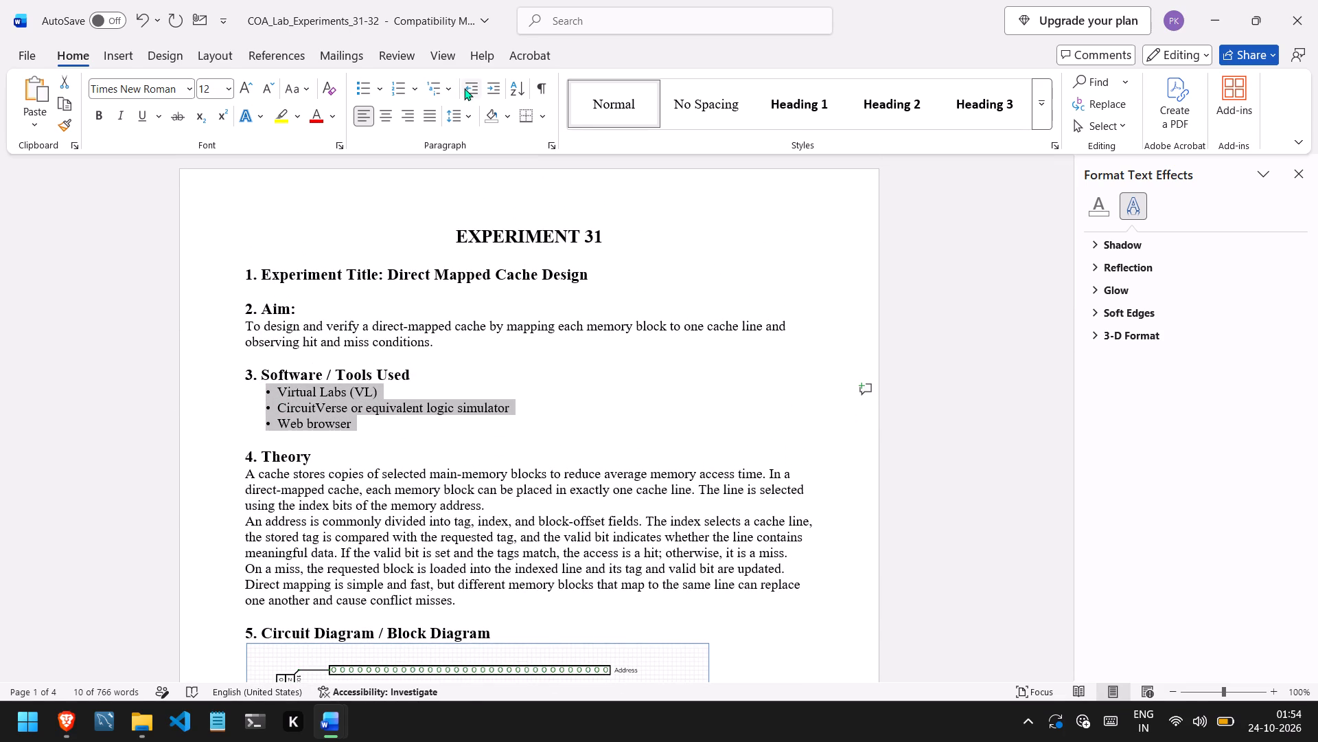
click(469, 88)
Decrease the indent of the three Software / Tools Used bullets in Experiment 32 to the heading's left edge.
scroll(518, 388, down, 10)
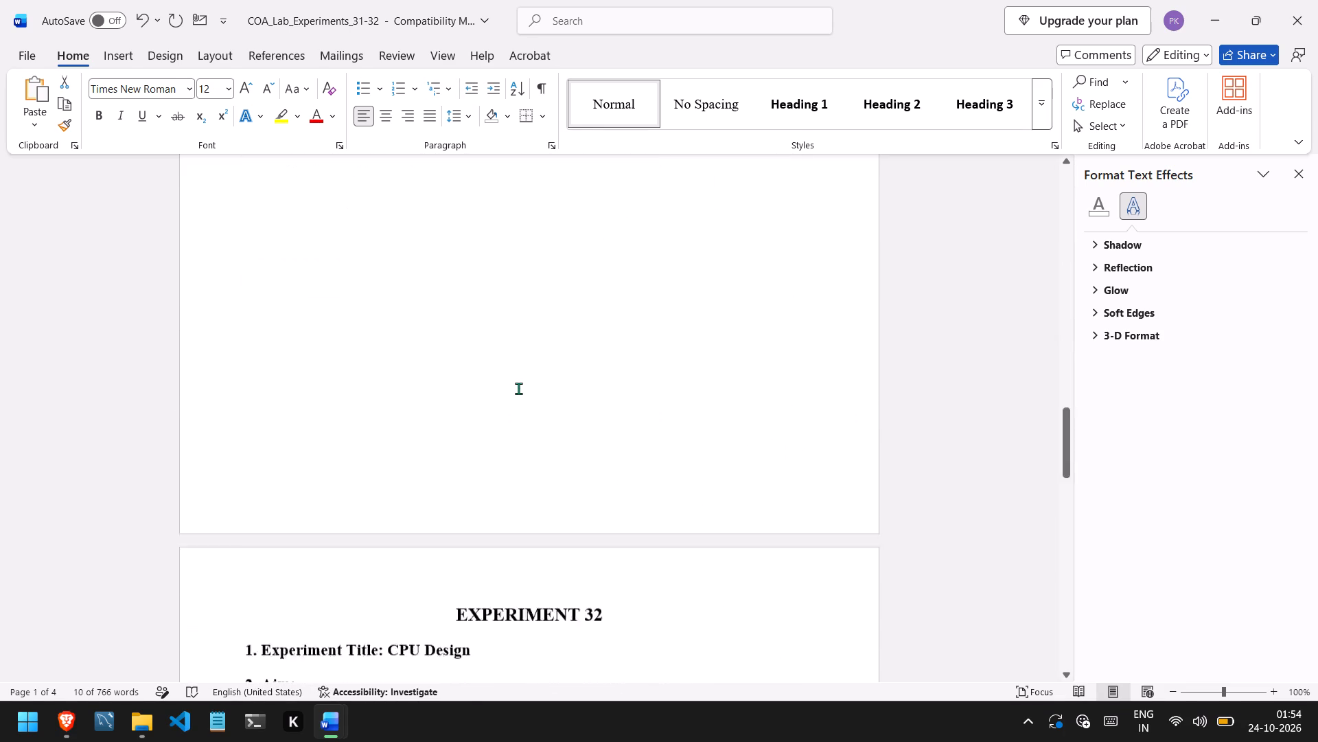
scroll(518, 388, down, 3)
scroll(518, 388, up, 5)
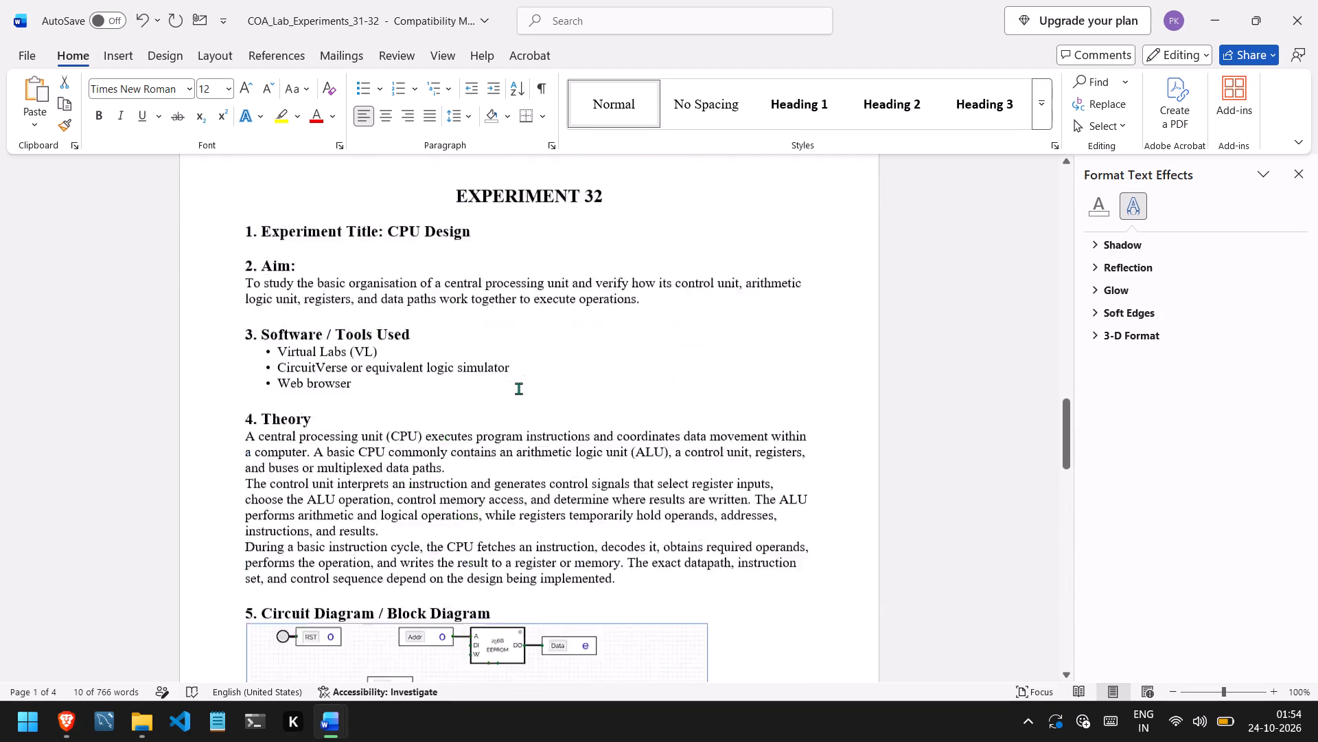
scroll(518, 388, up, 1)
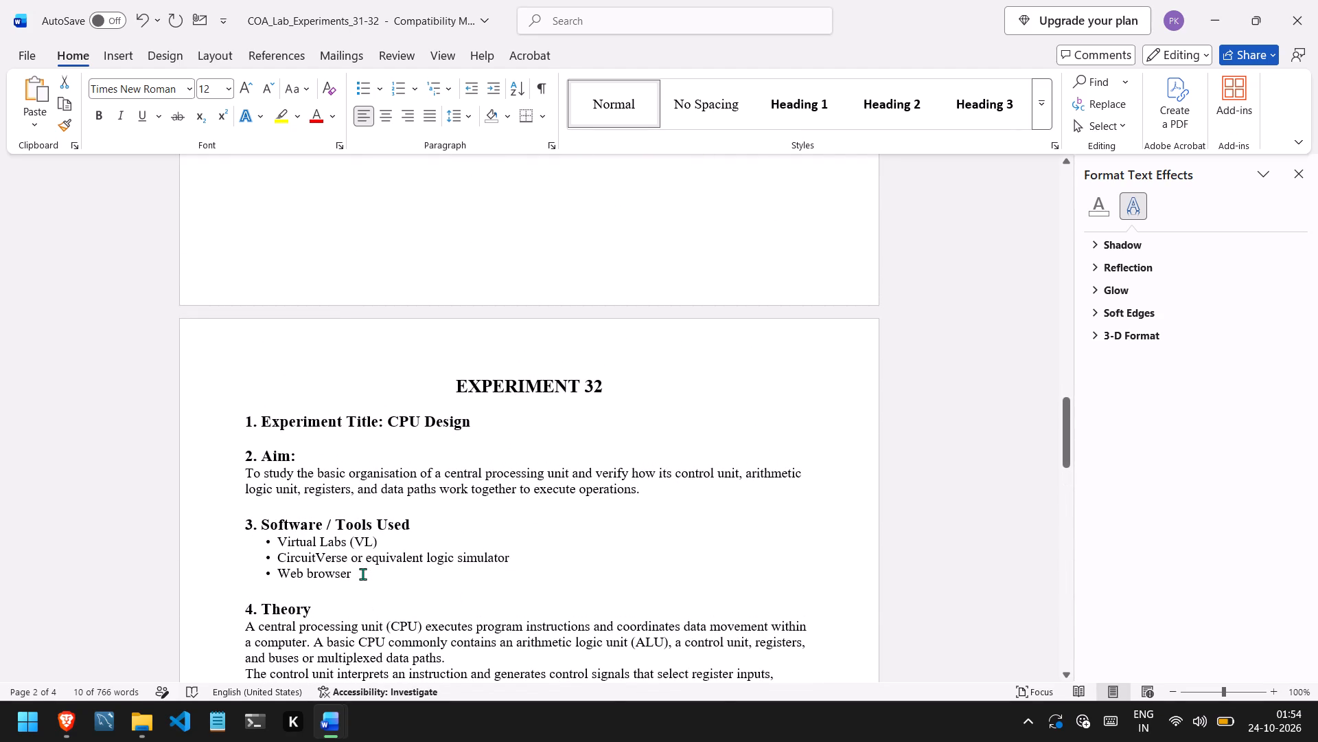
drag(362, 574, 260, 540)
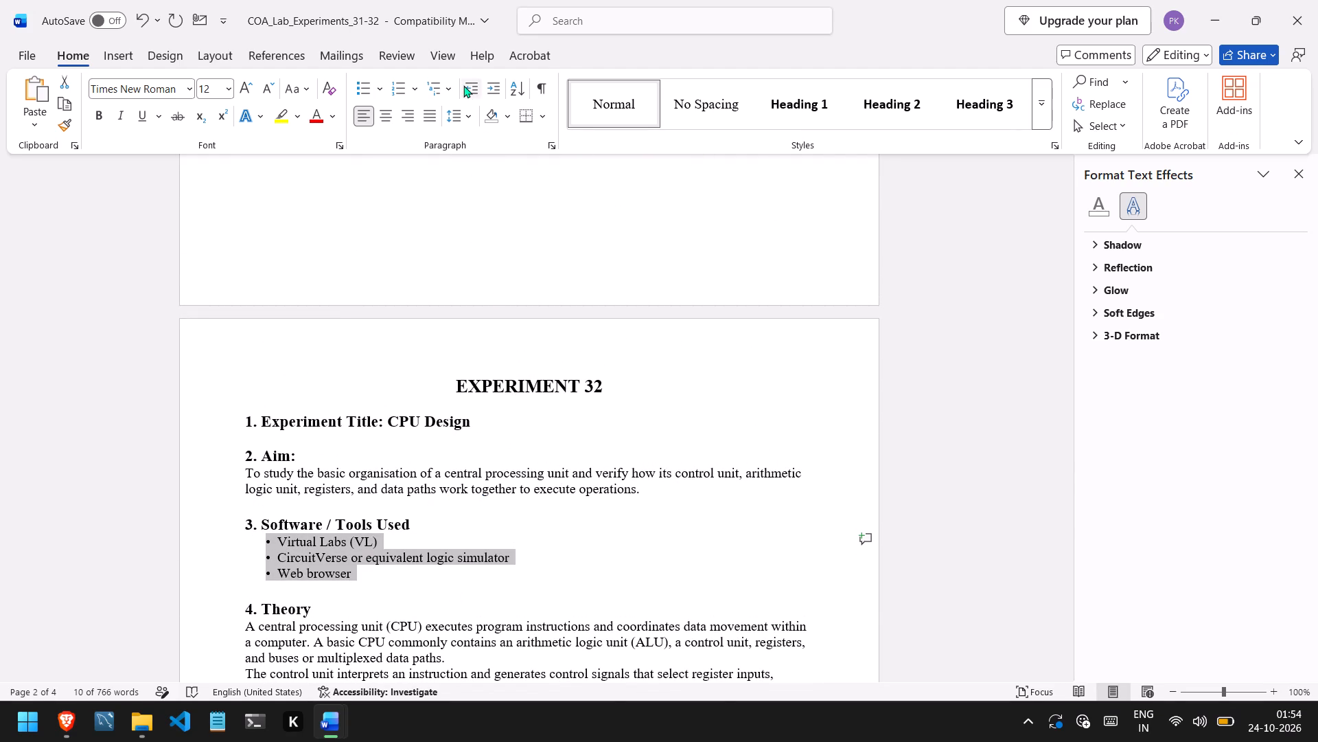
click(463, 85)
click(584, 441)
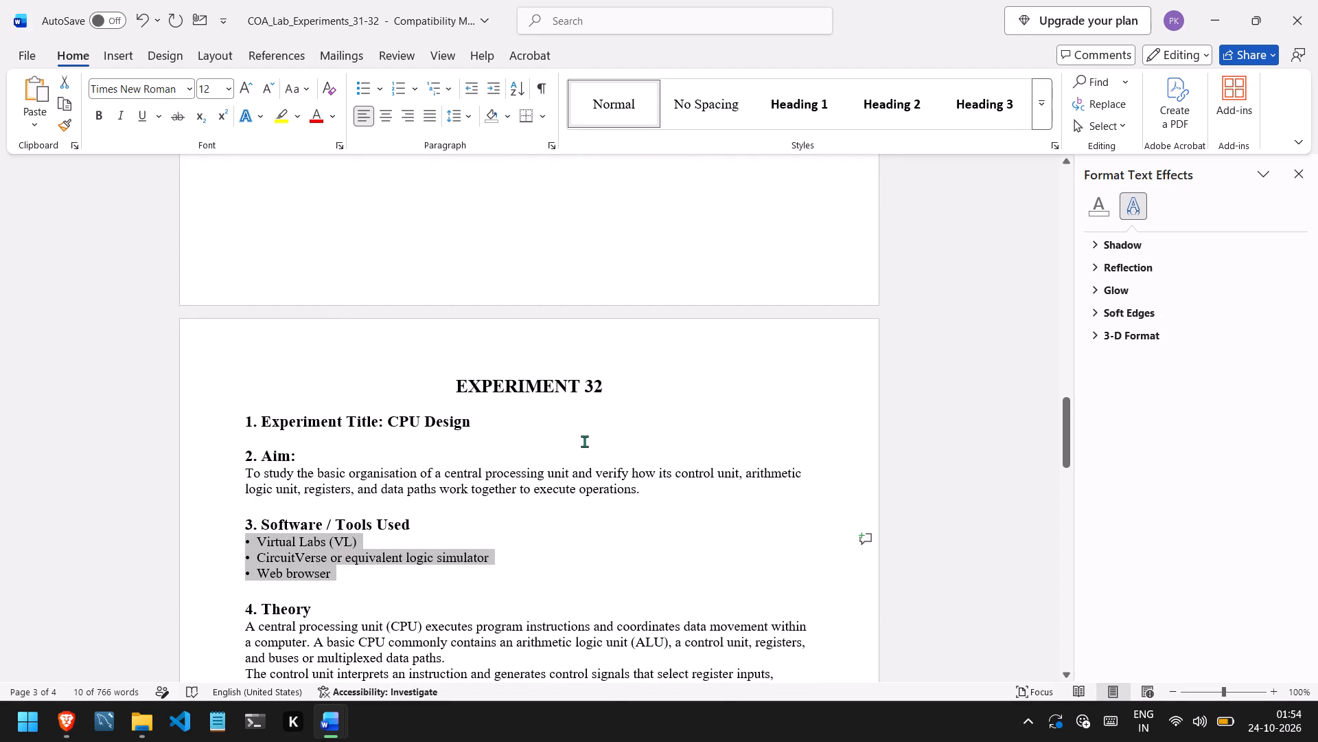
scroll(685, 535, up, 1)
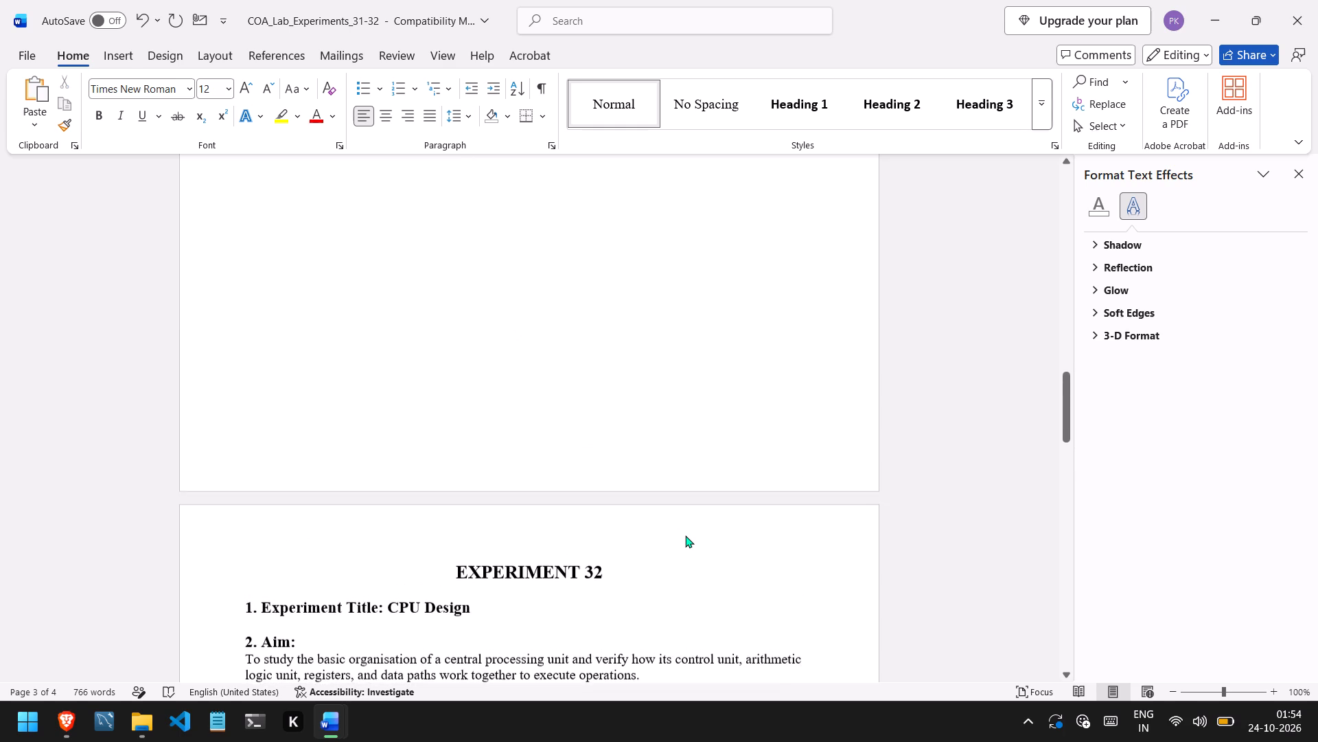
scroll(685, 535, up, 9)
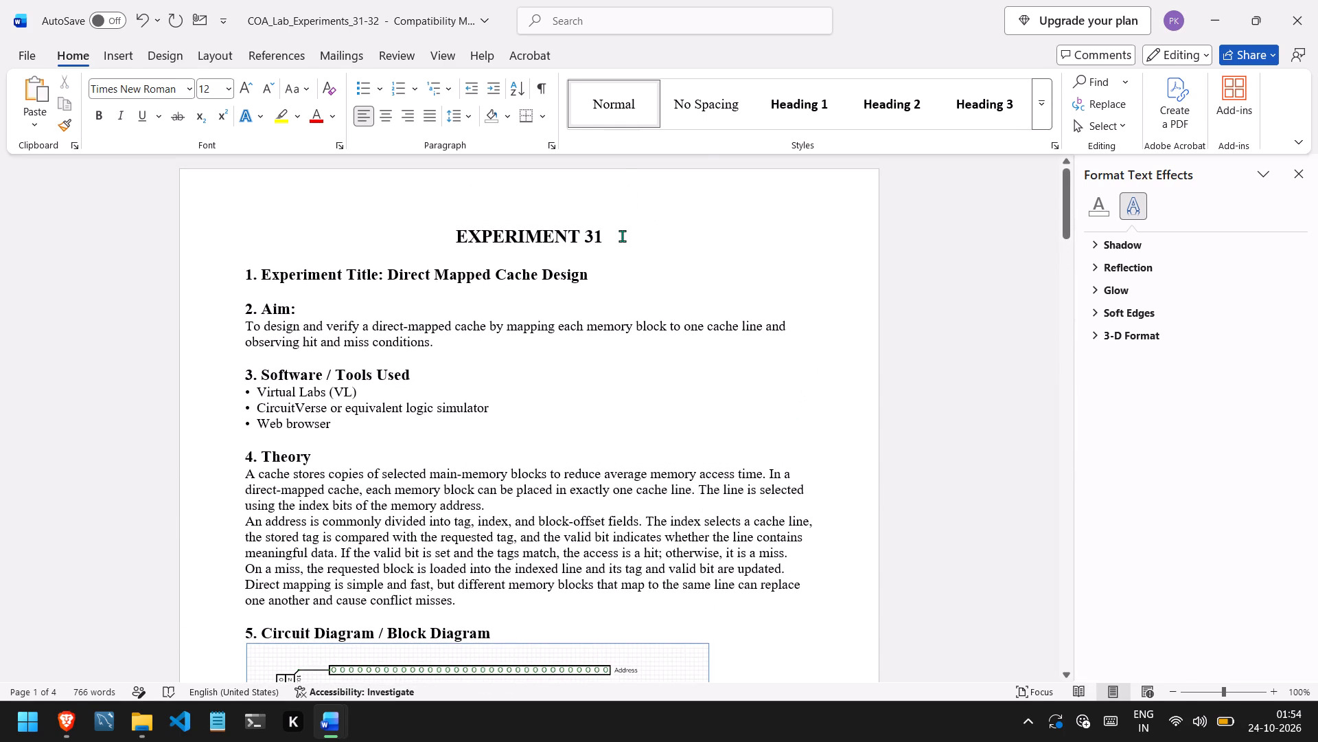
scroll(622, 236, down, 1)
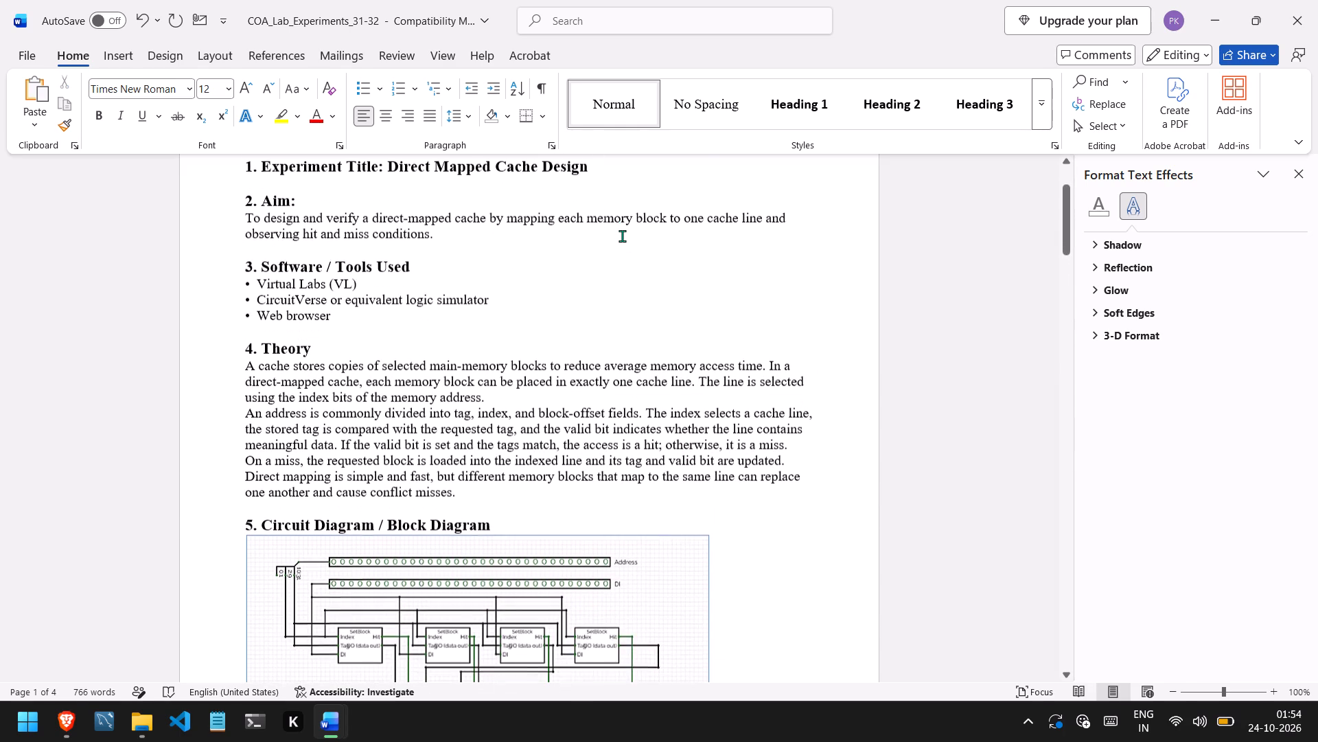
Review the layout of Experiments 31 and 32 from the first page to the end of the document.
scroll(622, 236, down, 2)
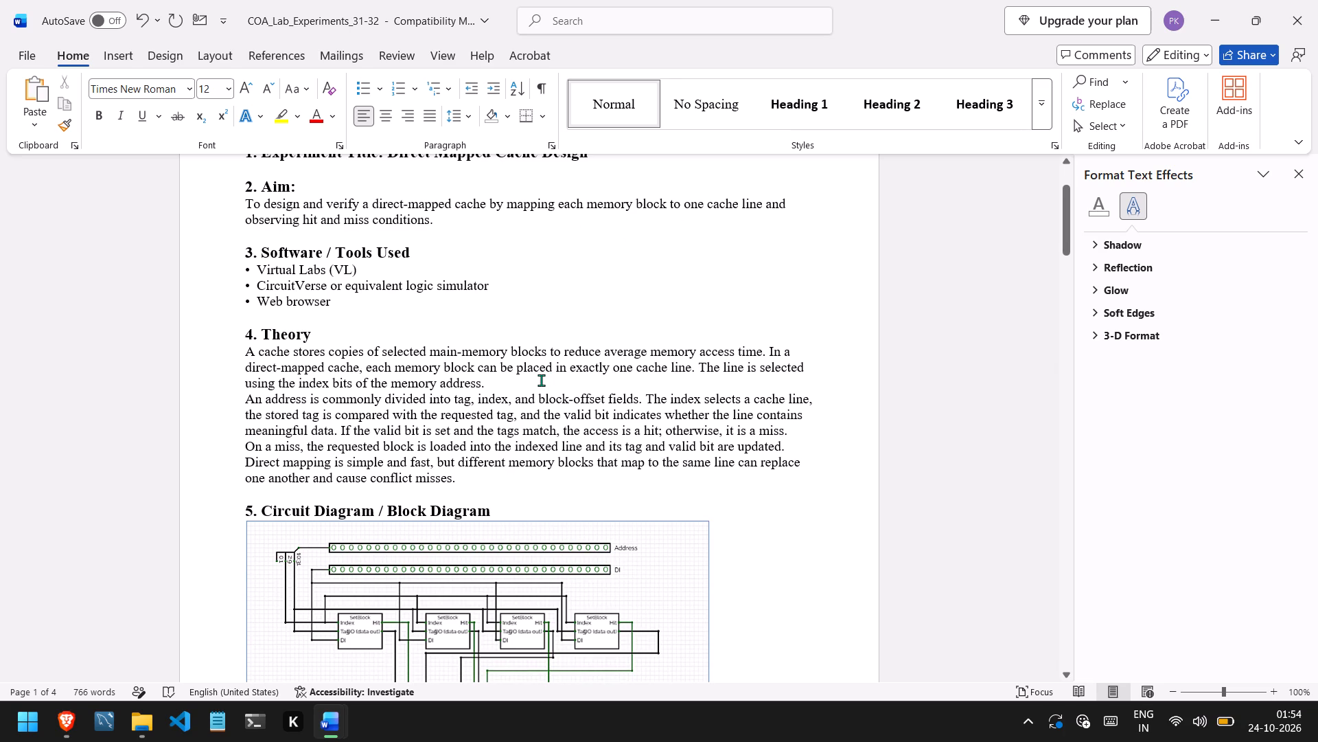
scroll(541, 380, down, 6)
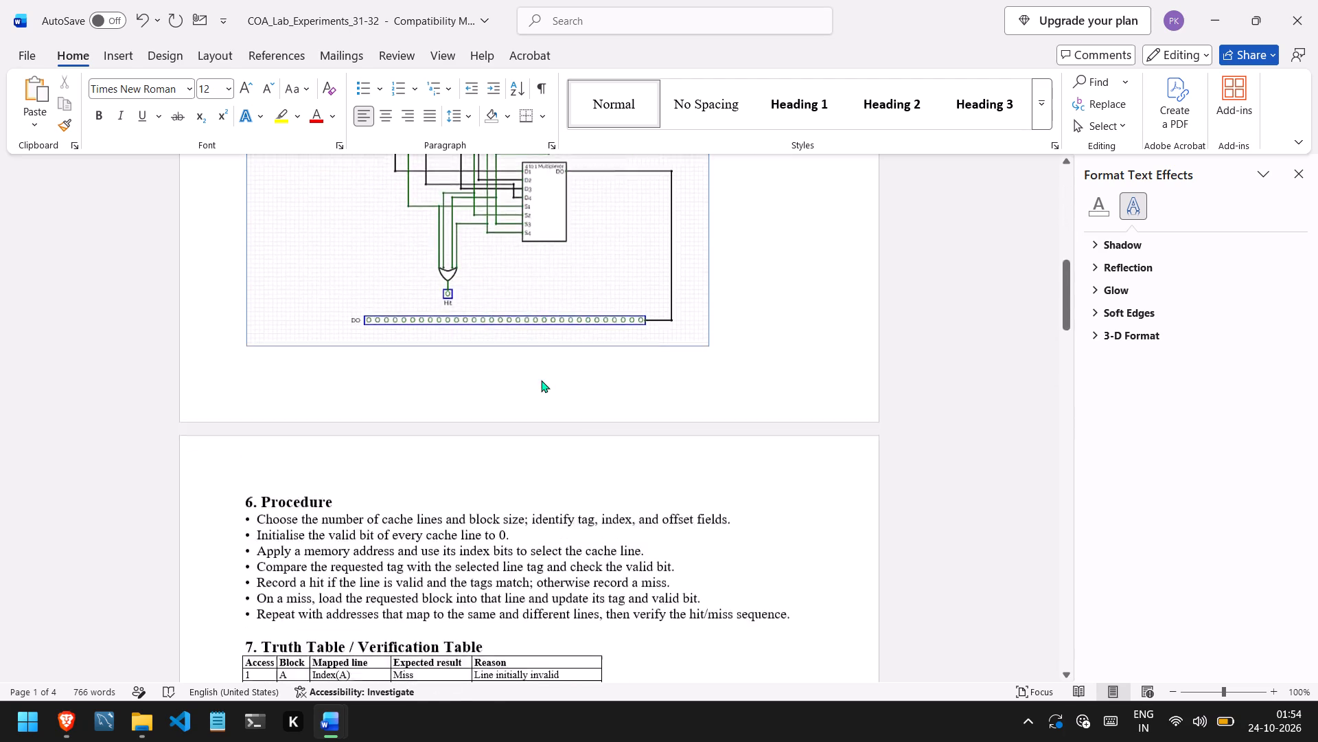
scroll(541, 380, down, 12)
scroll(541, 380, right, 1)
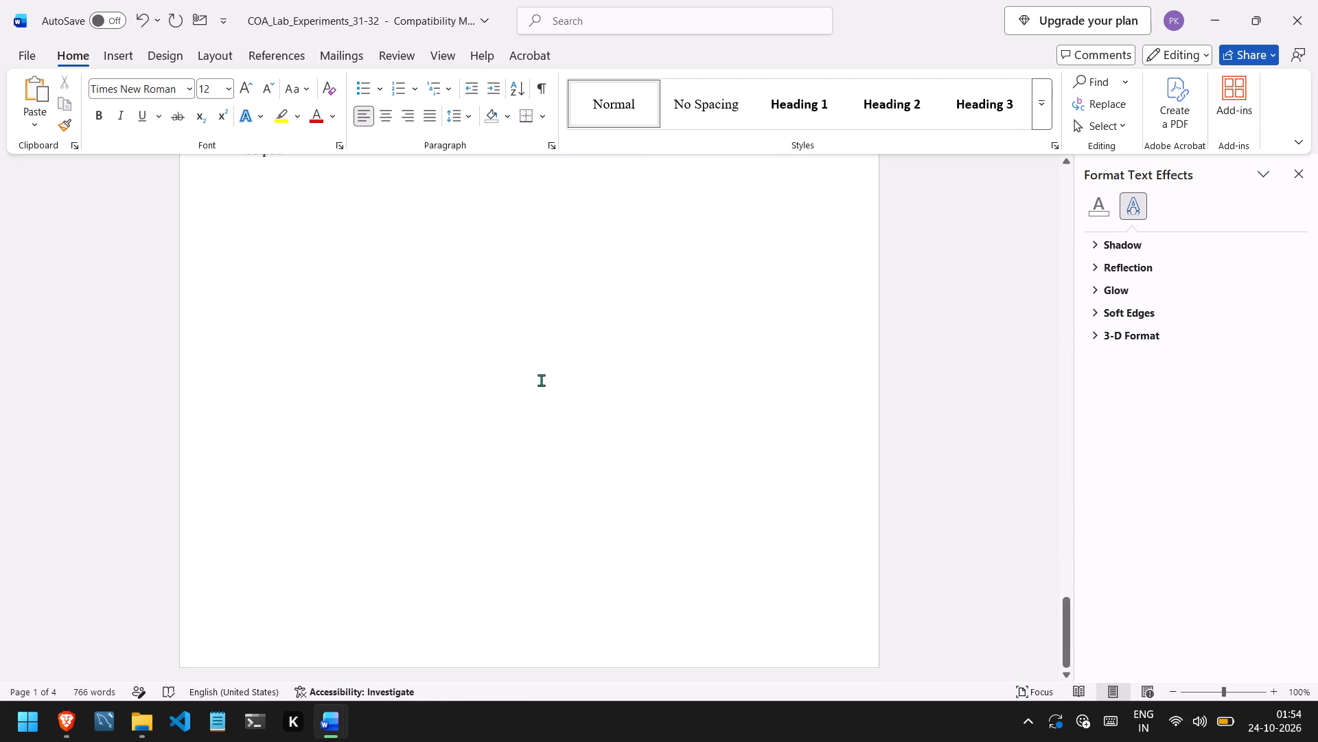
scroll(541, 380, right, 1)
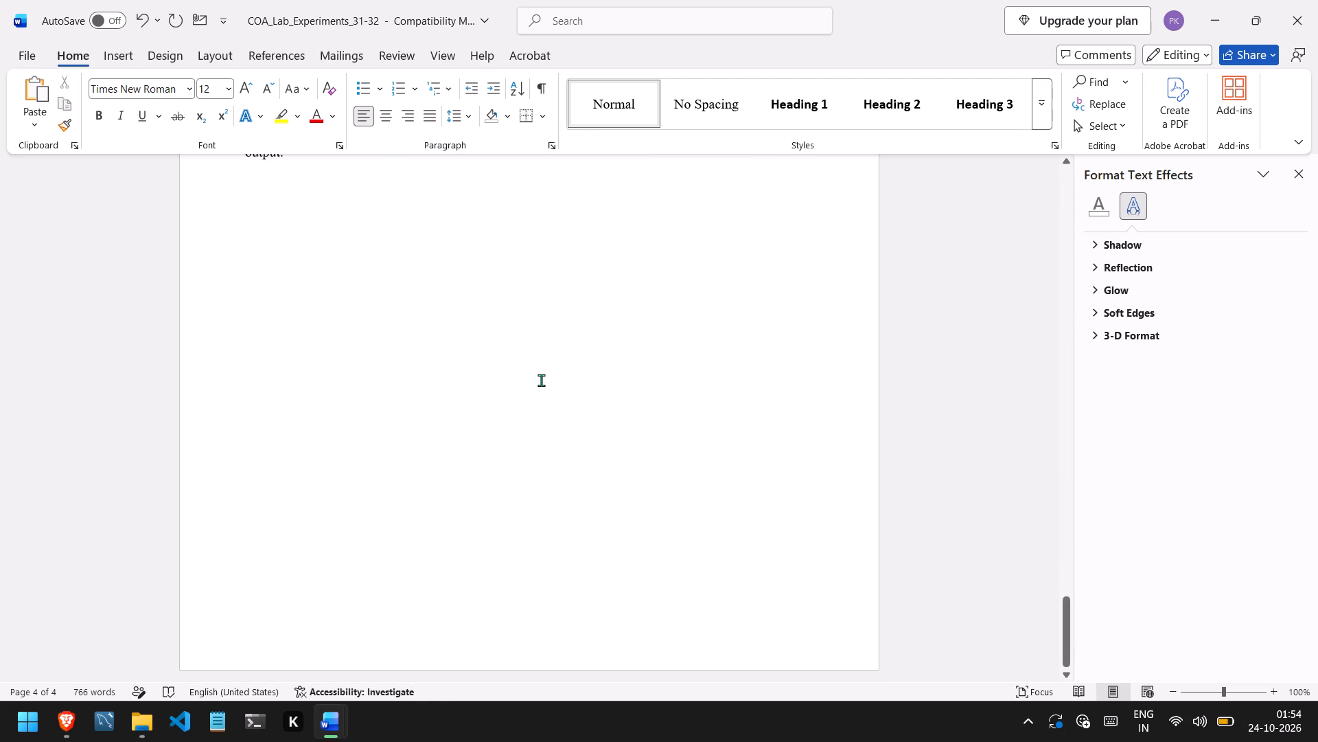
scroll(541, 380, right, 1)
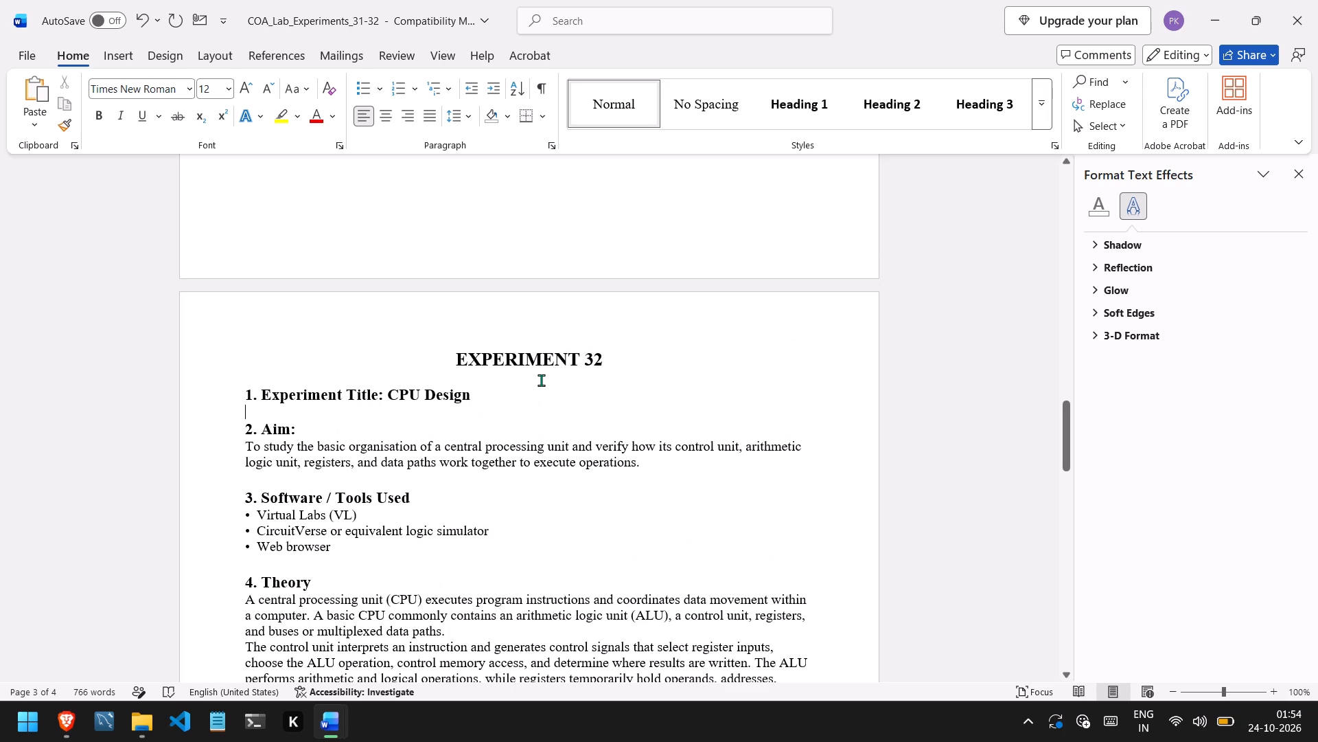
scroll(541, 380, up, 18)
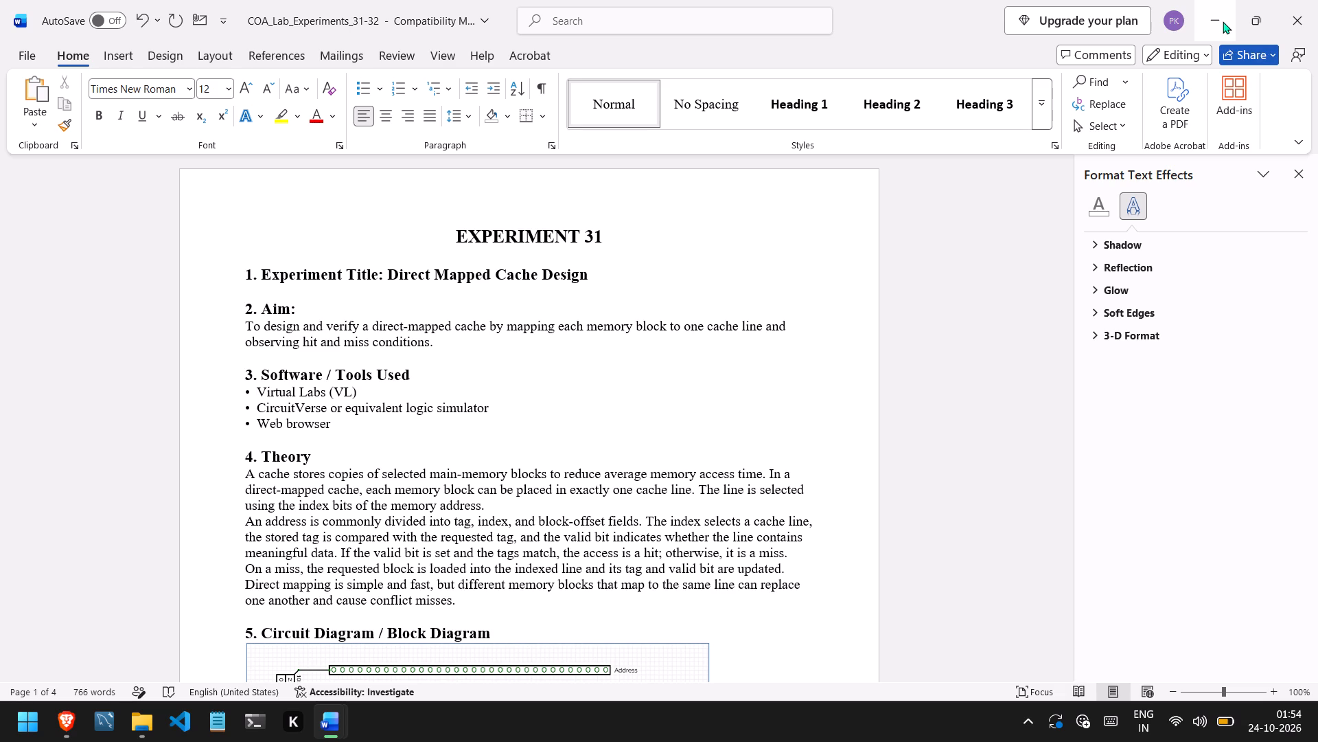
Switch to the 1-3 index document and copy the Exp-30 title "Design and Verification of Associative Cache Memory" from the Week 9 table.
click(1223, 21)
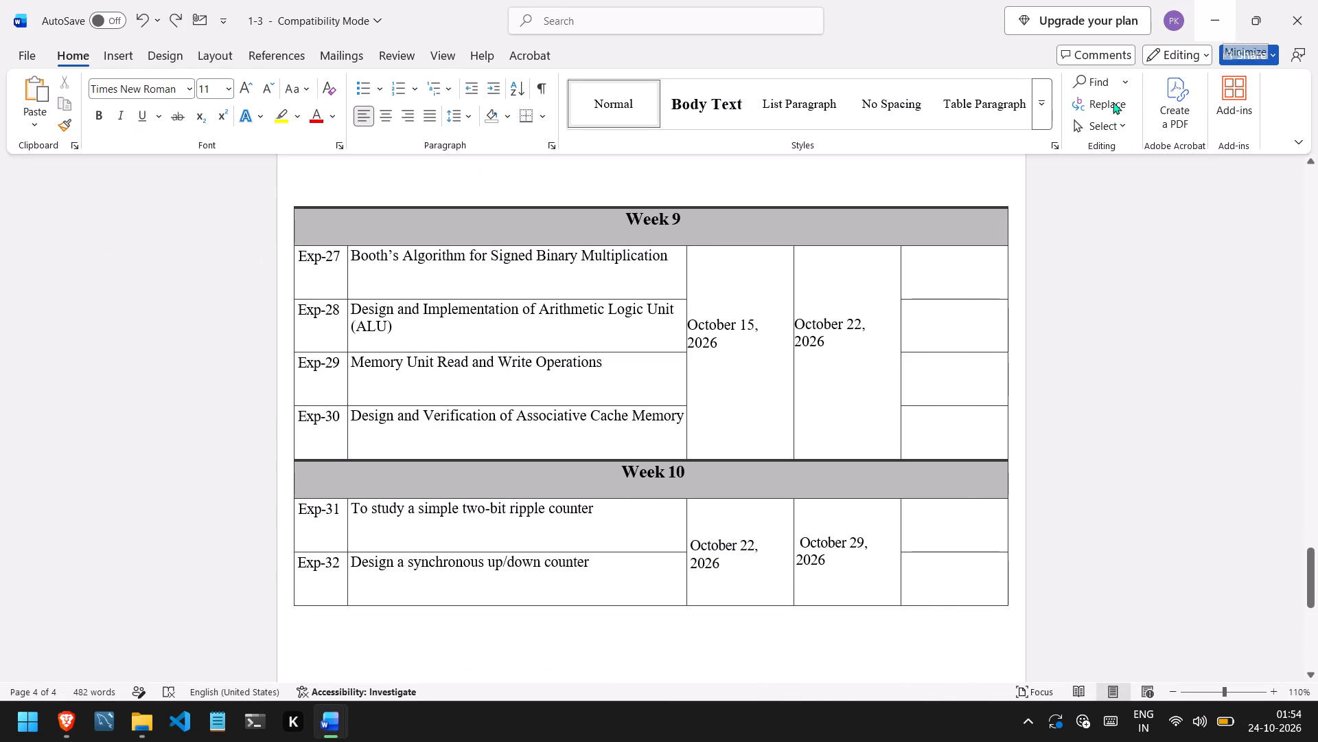
scroll(870, 414, down, 1)
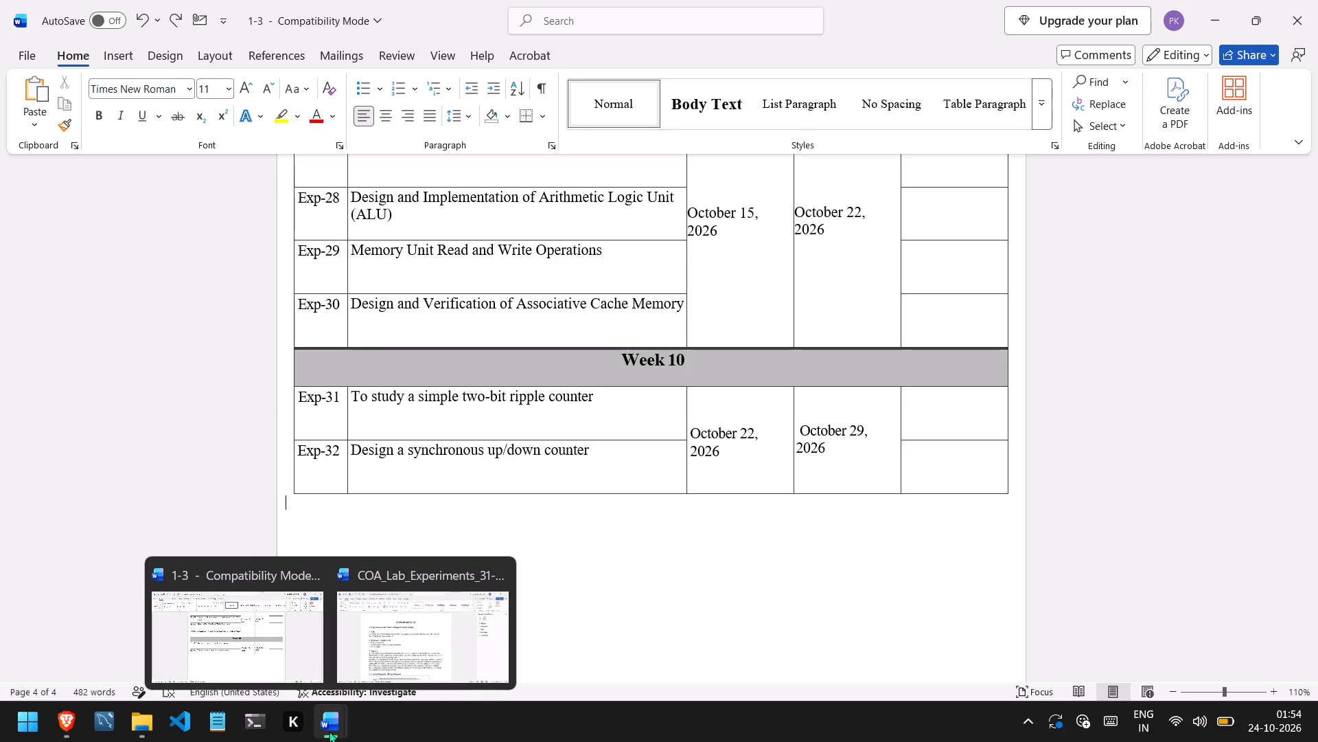
click(269, 637)
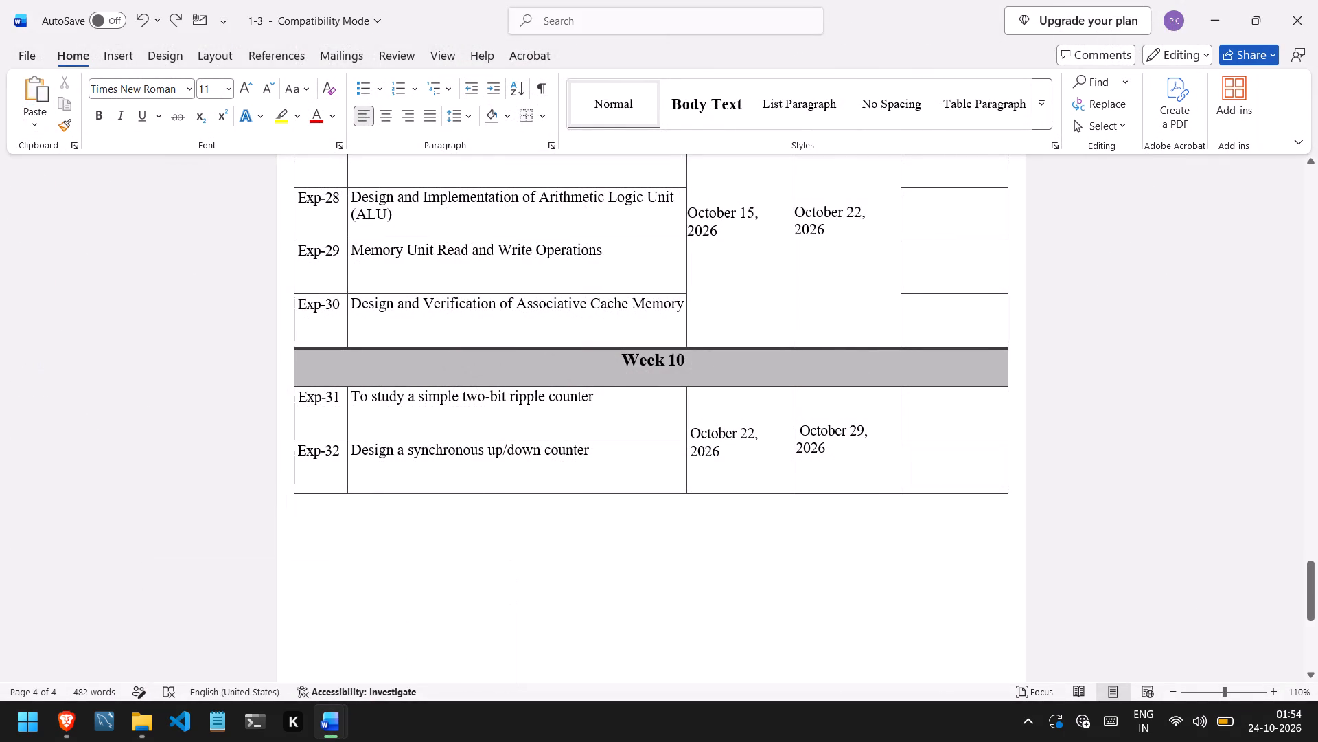
key(super+1)
key(super+1)
scroll(596, 386, up, 1)
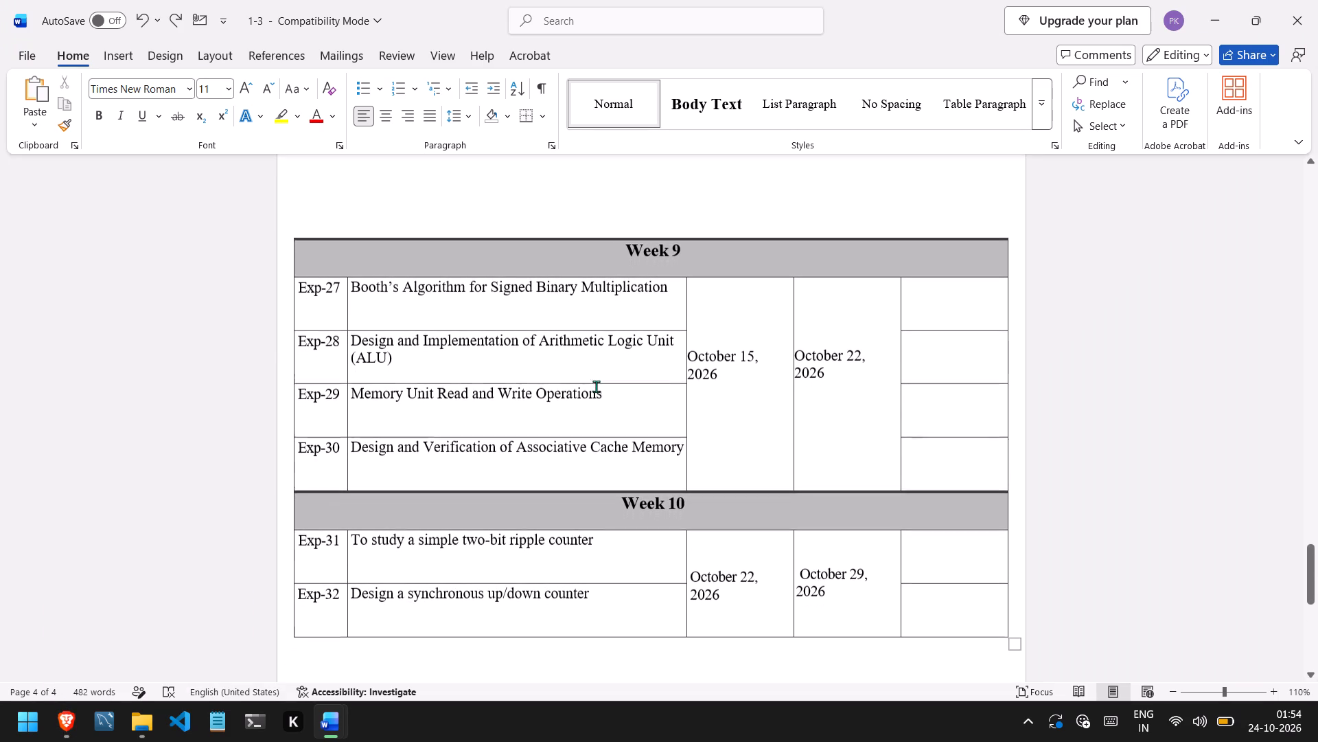
scroll(596, 386, up, 1)
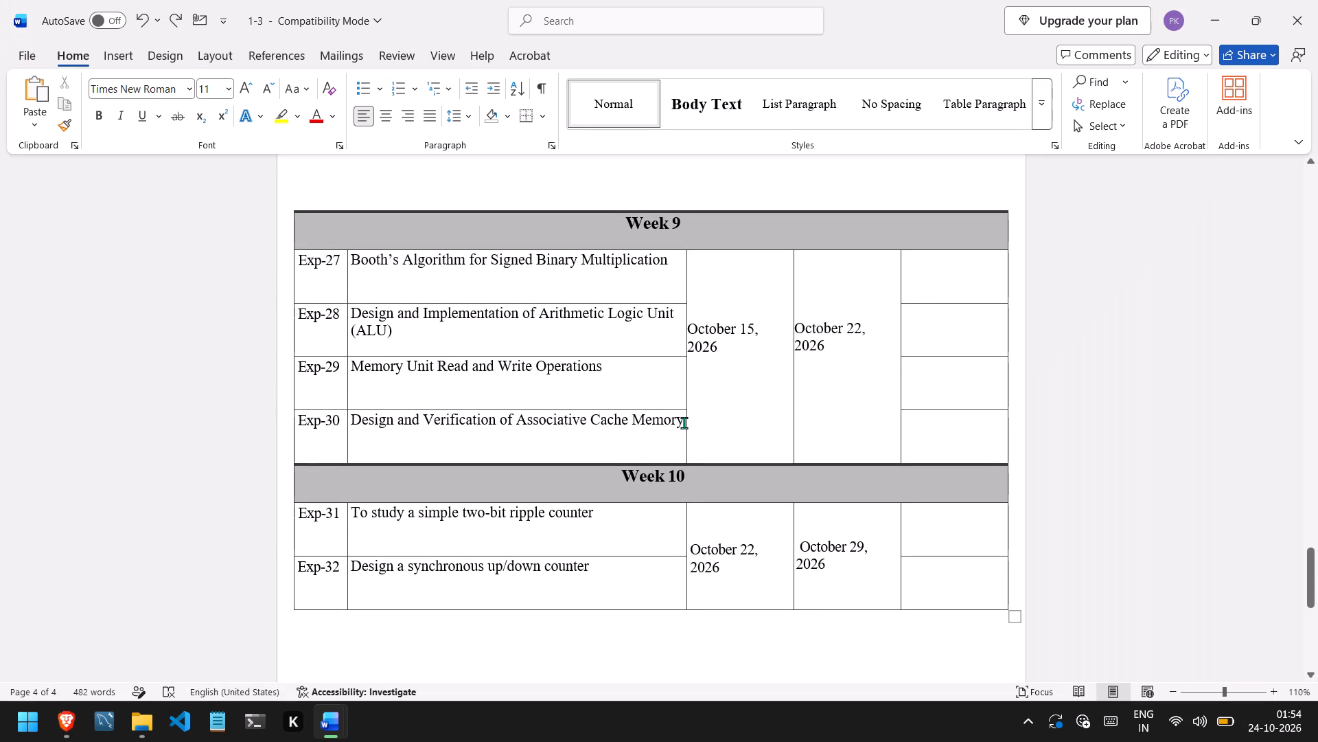
drag(684, 423, 363, 412)
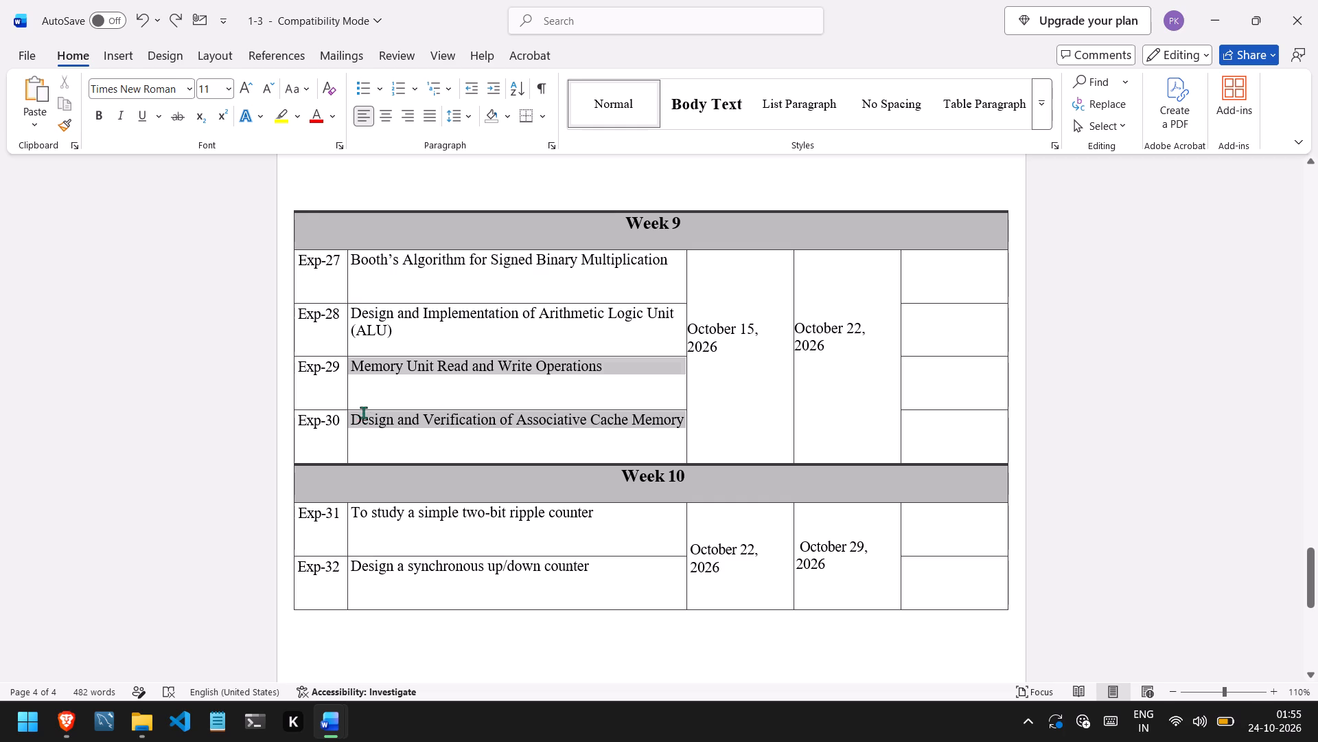
drag(363, 412, 355, 418)
key(ctrl+c)
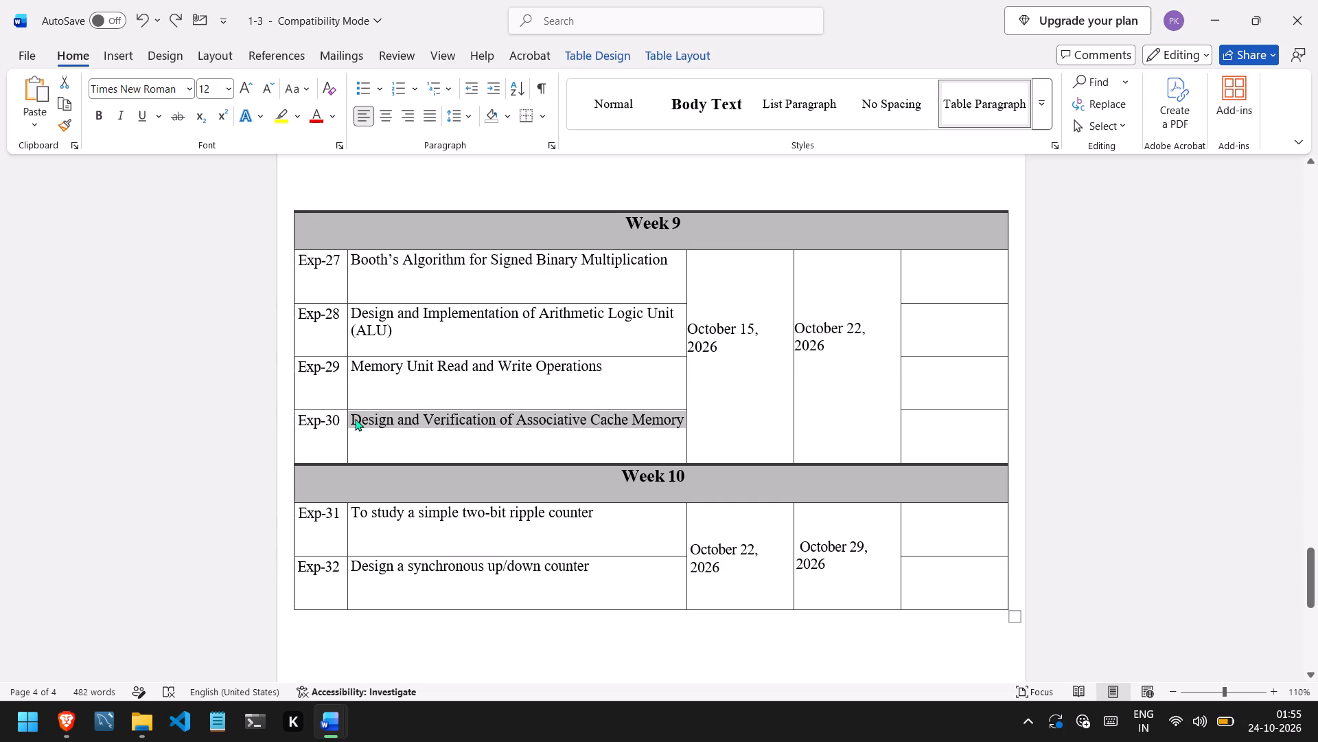
click(603, 570)
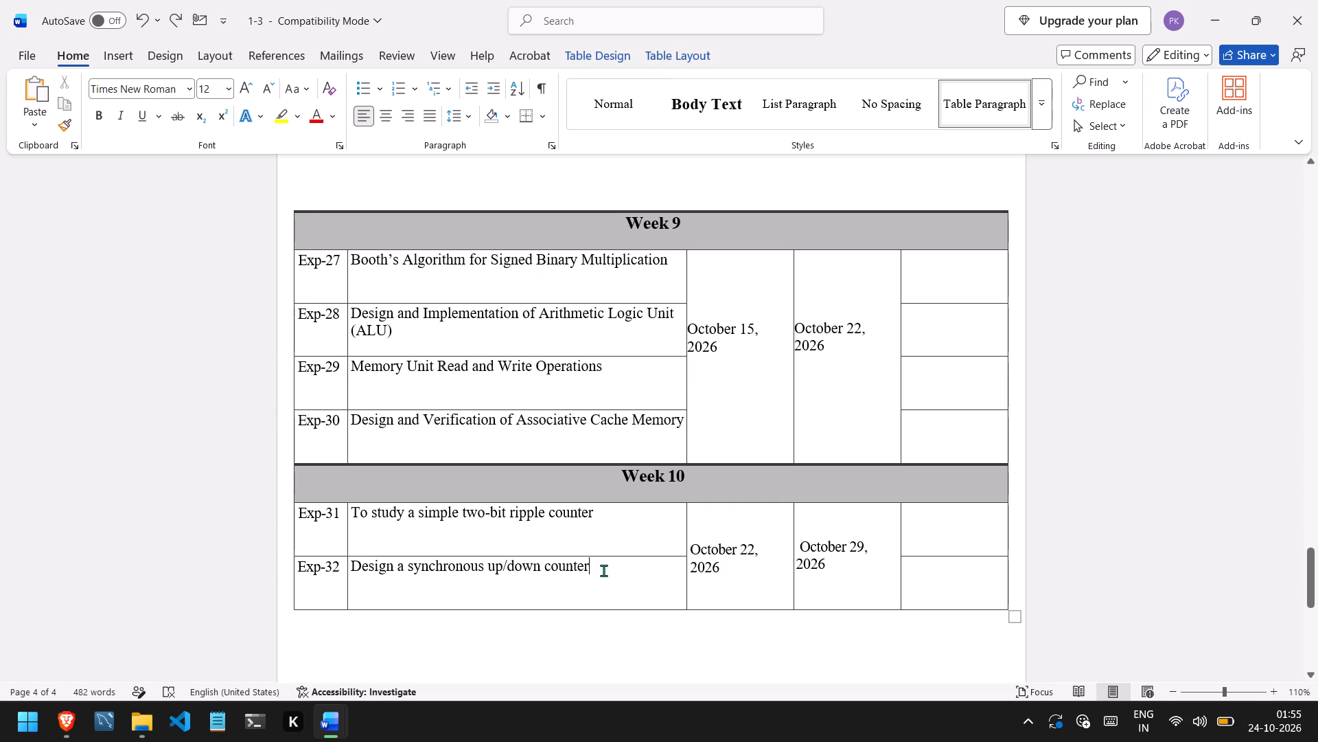
key(super+1)
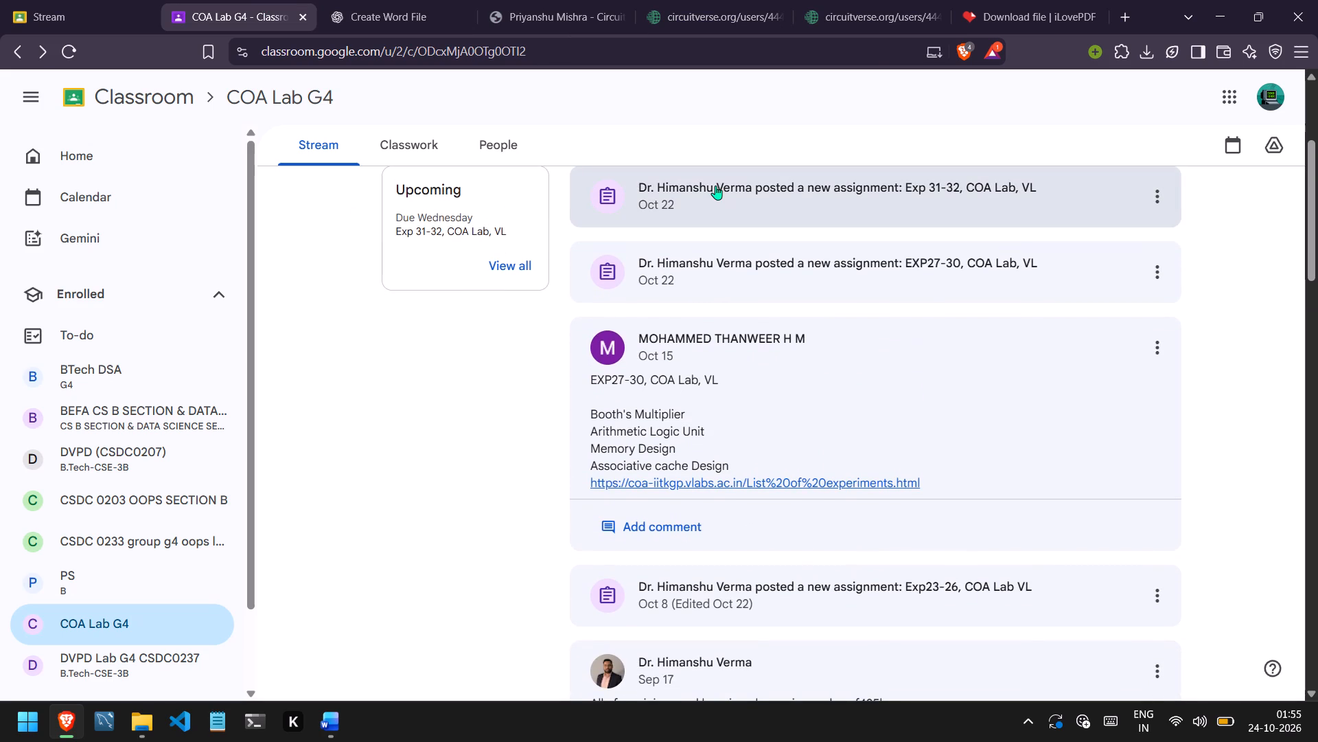
click(715, 185)
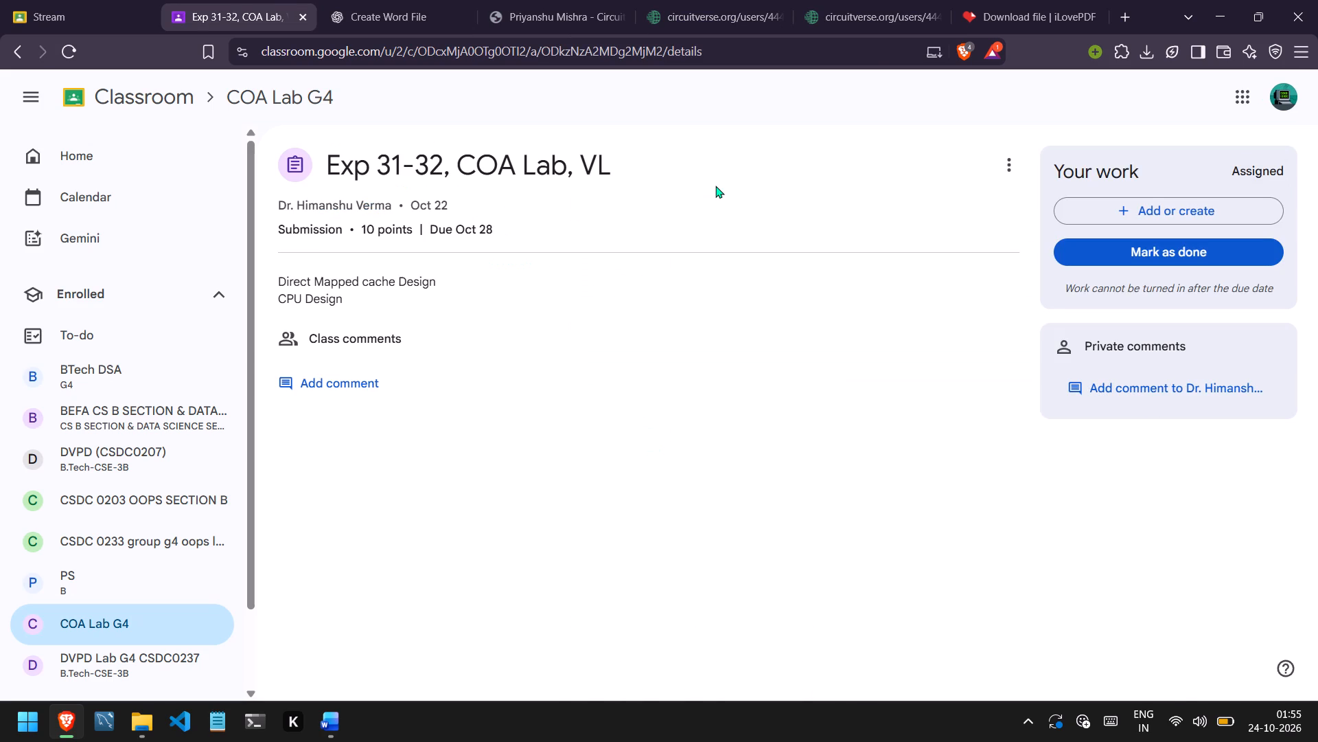
Back in the Word index, replace the Exp-31 title under Week 10 with "Design and Verification of Direct Mapped Cache Memory".
key(super+1)
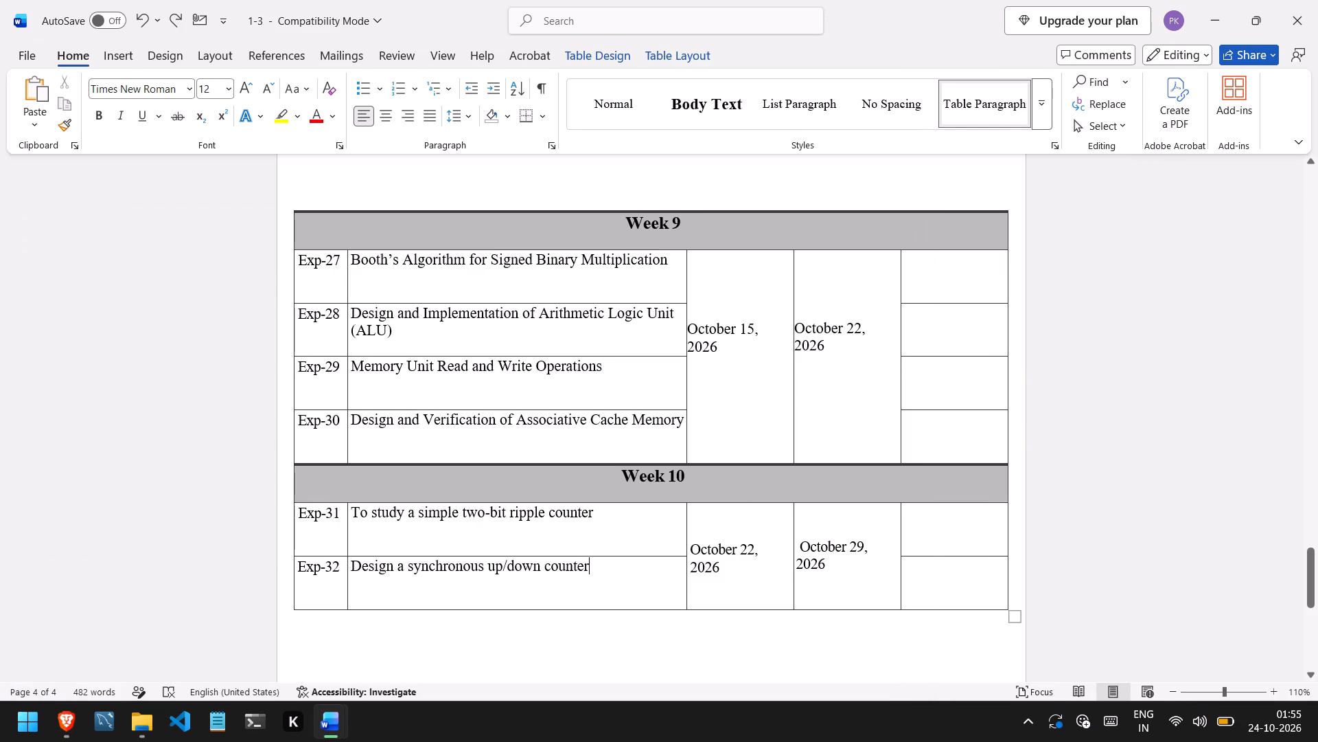
drag(601, 517, 354, 515)
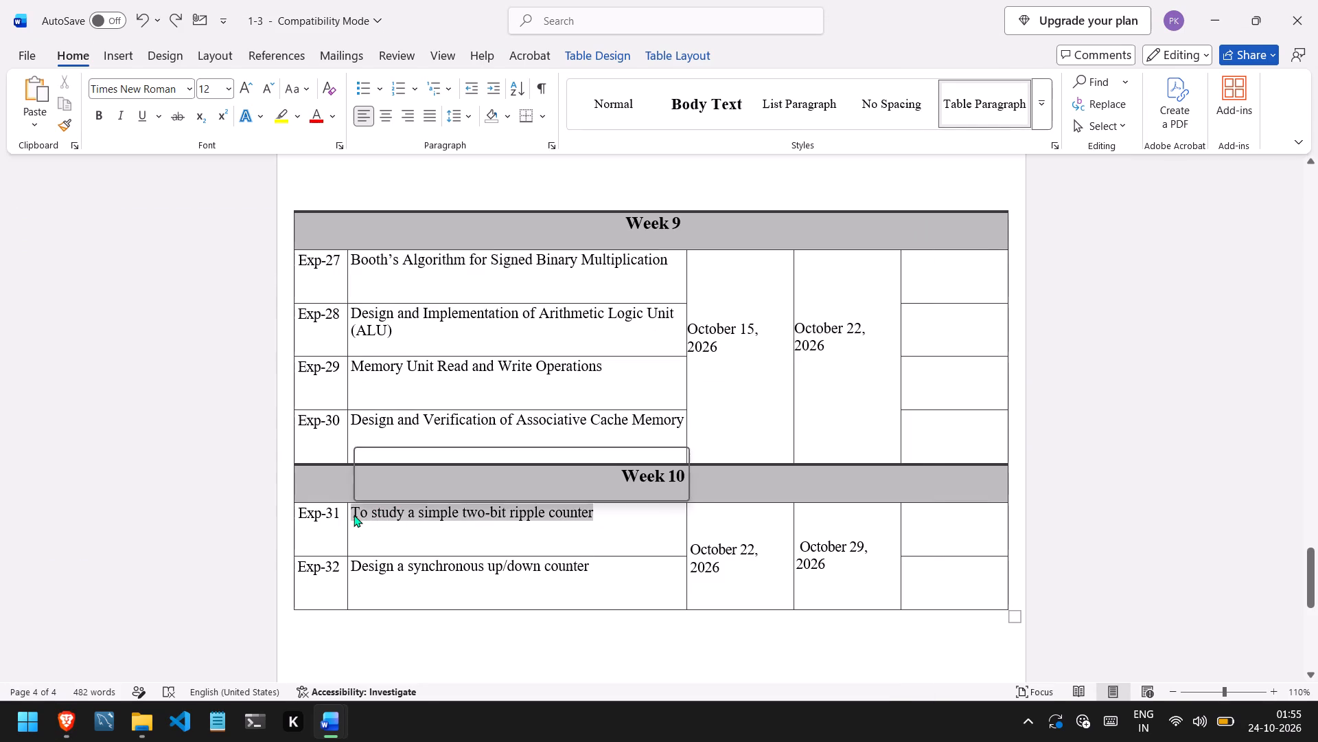
key(ctrl+v)
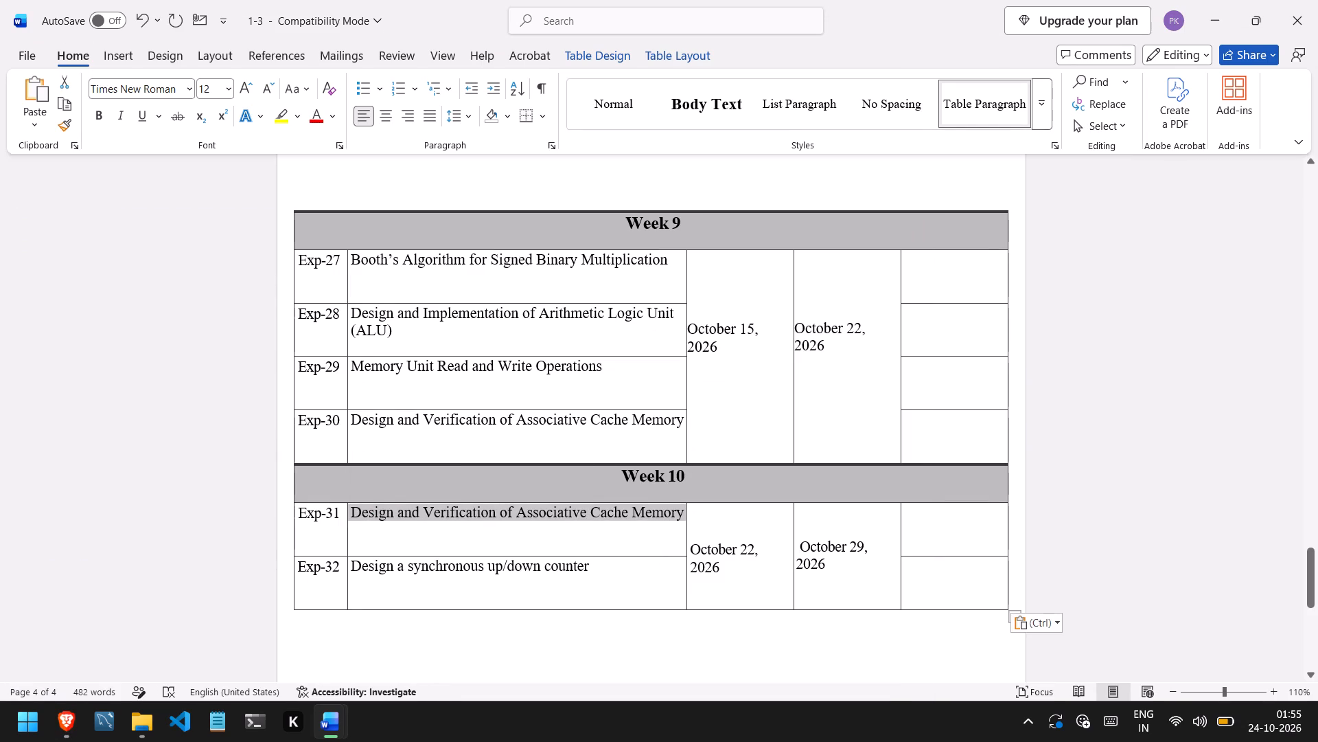
click(586, 512)
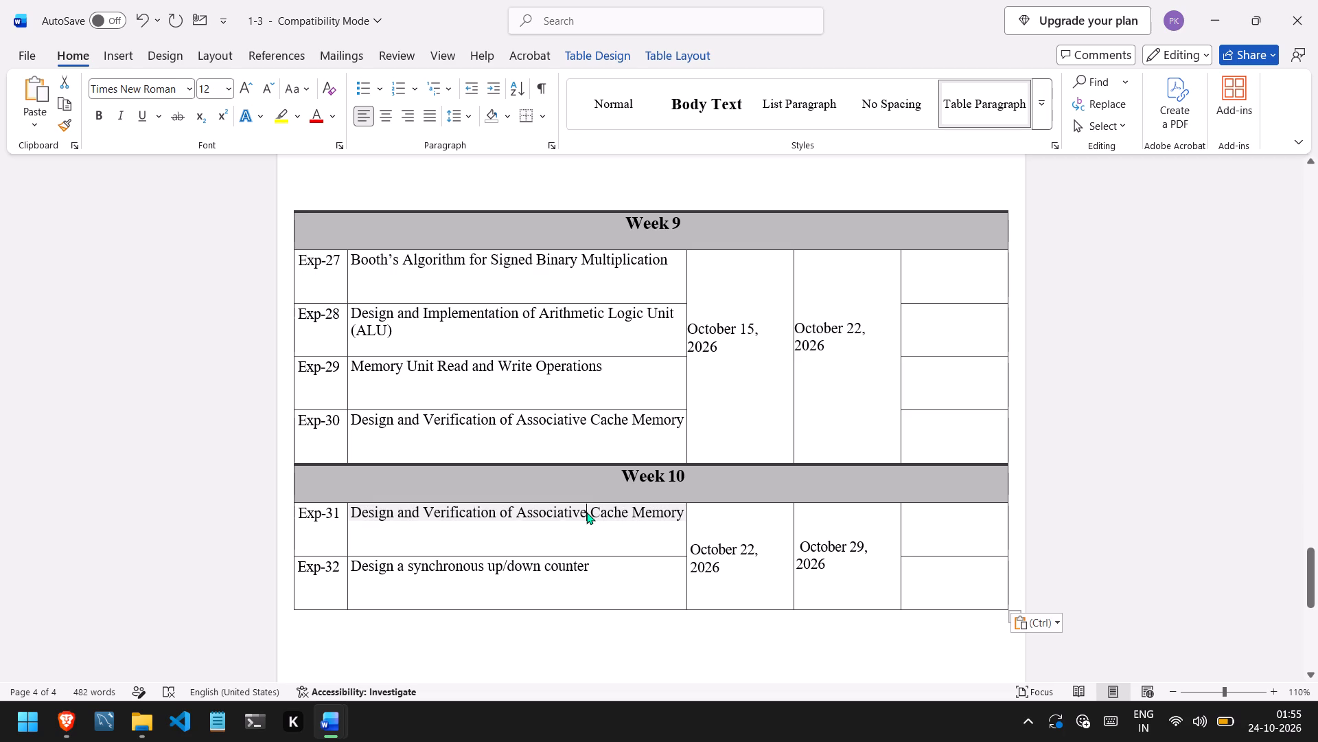
key(ctrl+BackSpace)
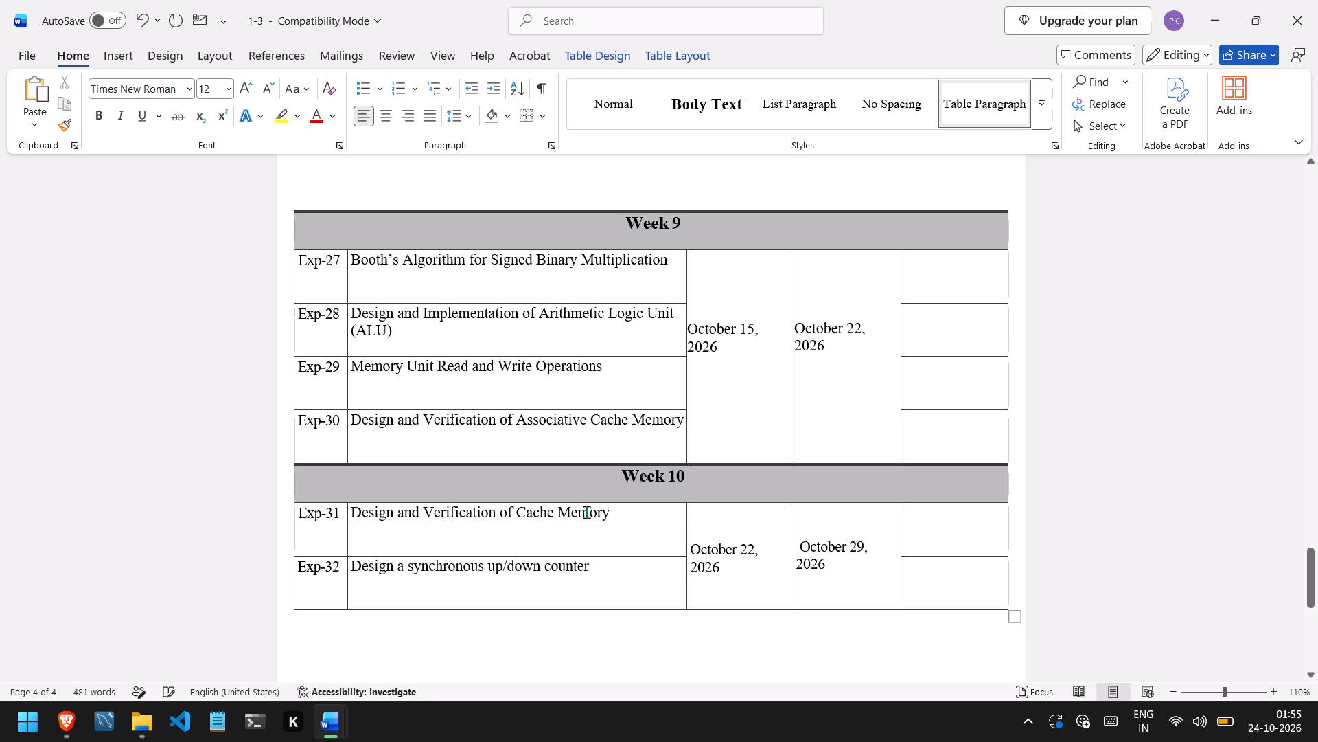
key(space)
text(Direct Mapped)
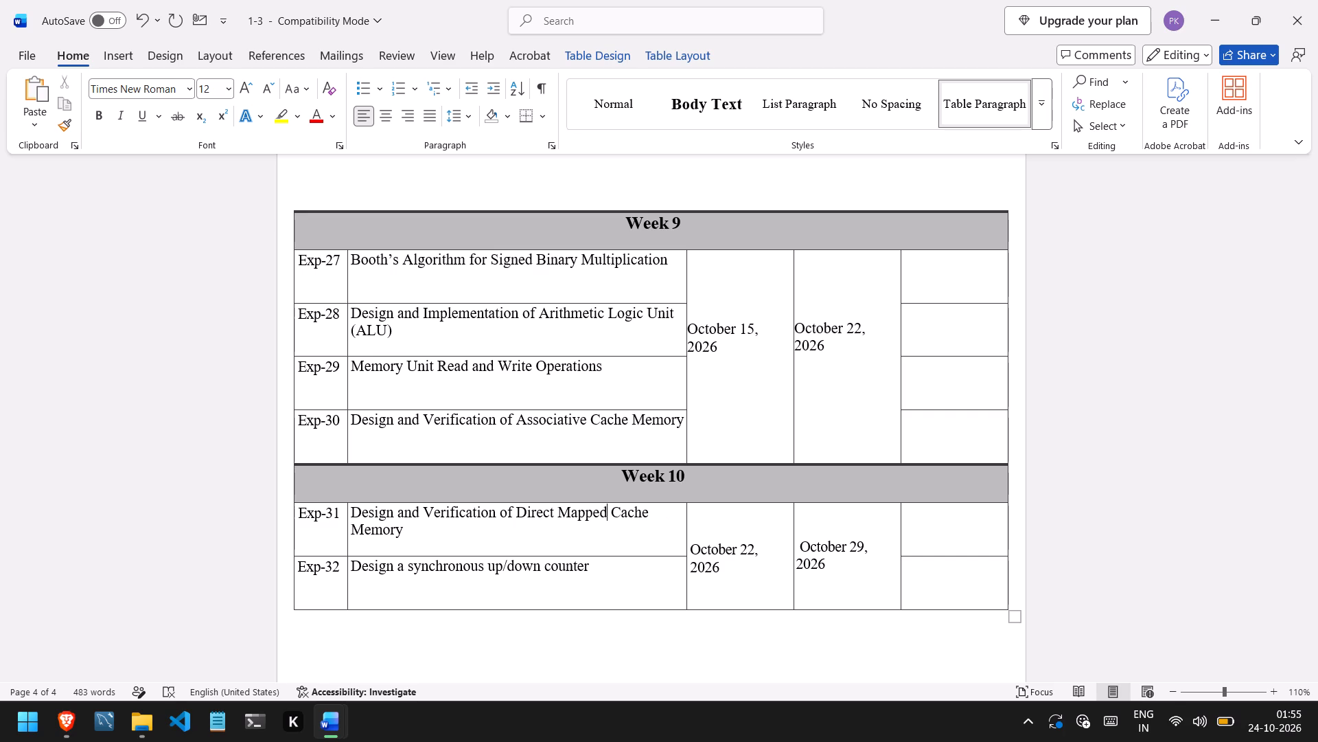
Replace the Exp-32 title under Week 10 with the copied title, trimmed to "Design and Verification of".
click(612, 563)
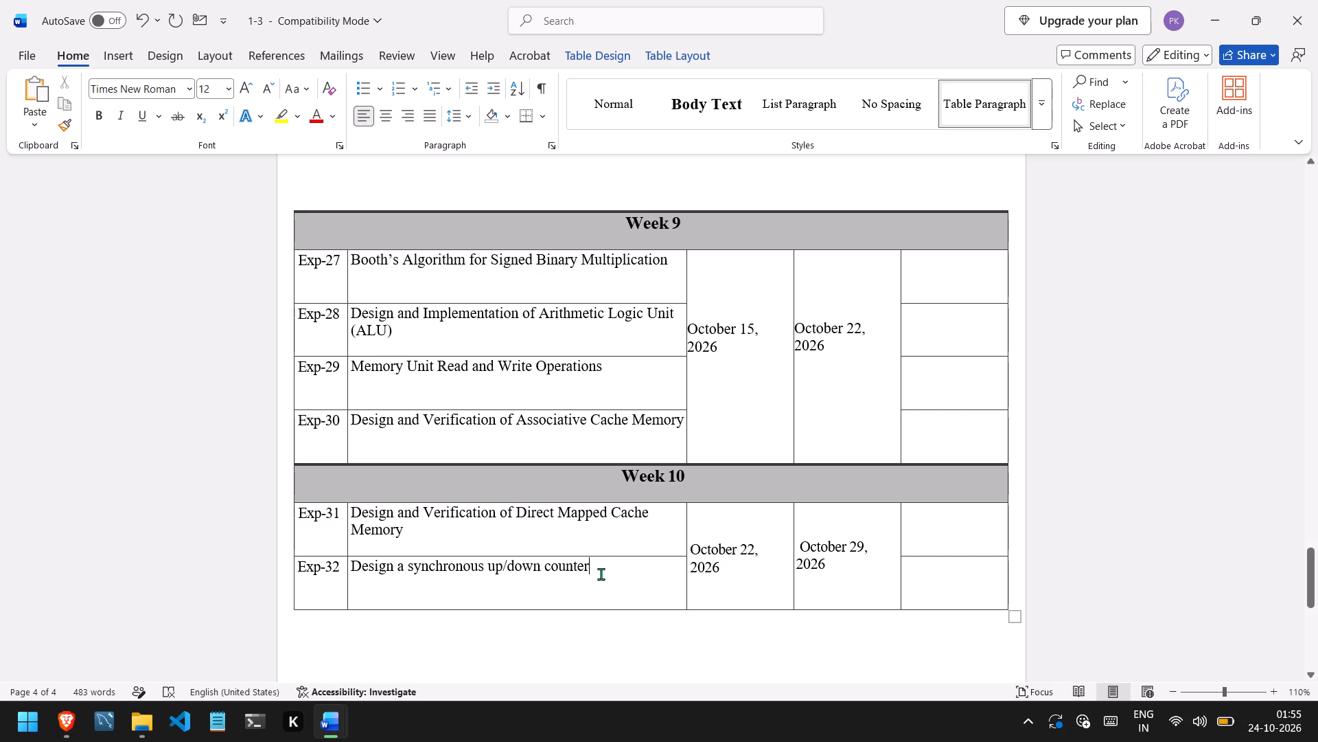
drag(604, 572, 363, 569)
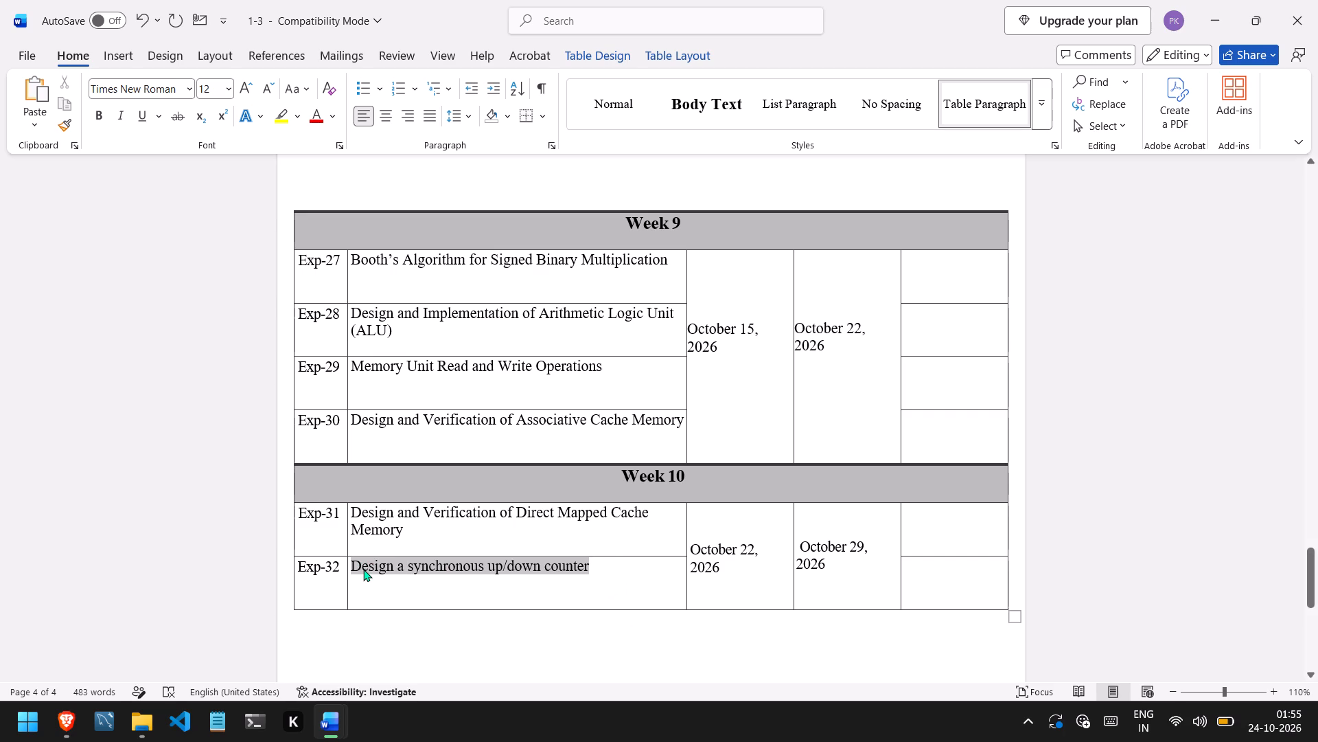
key(BackSpace)
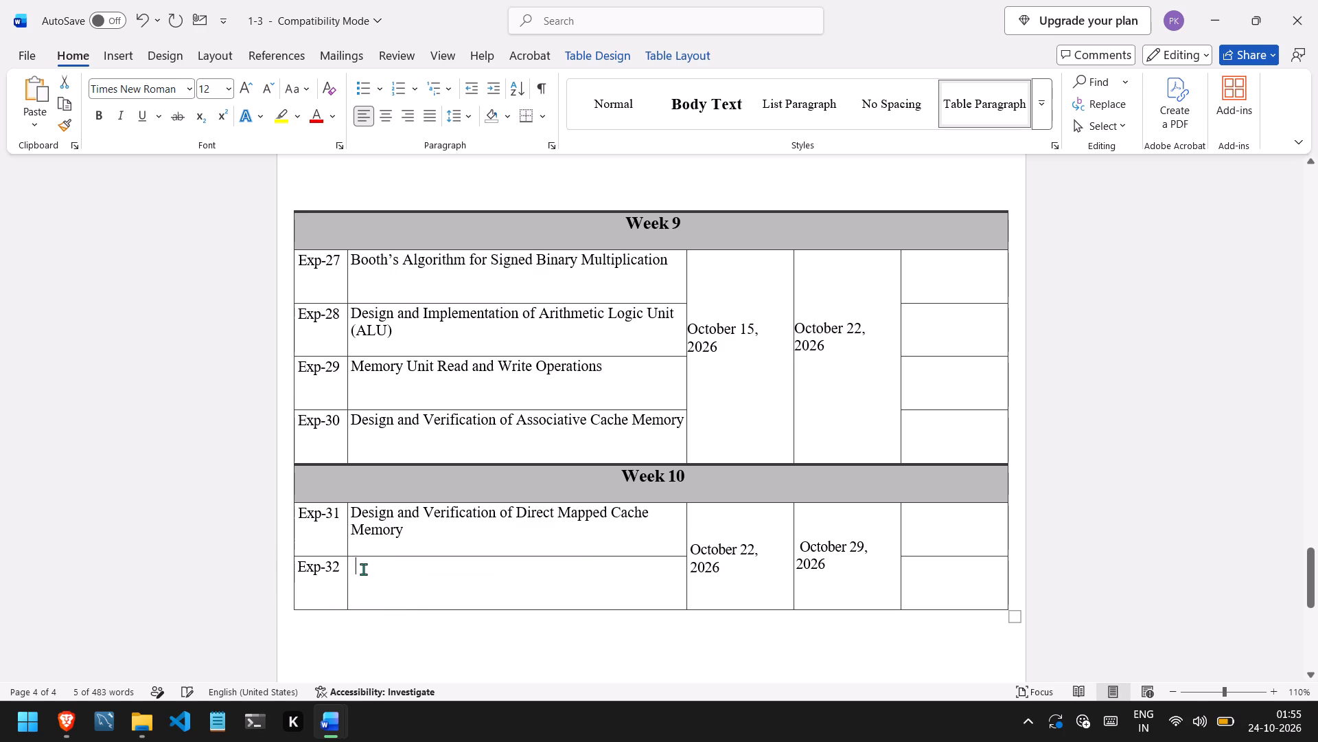
key(ctrl+v)
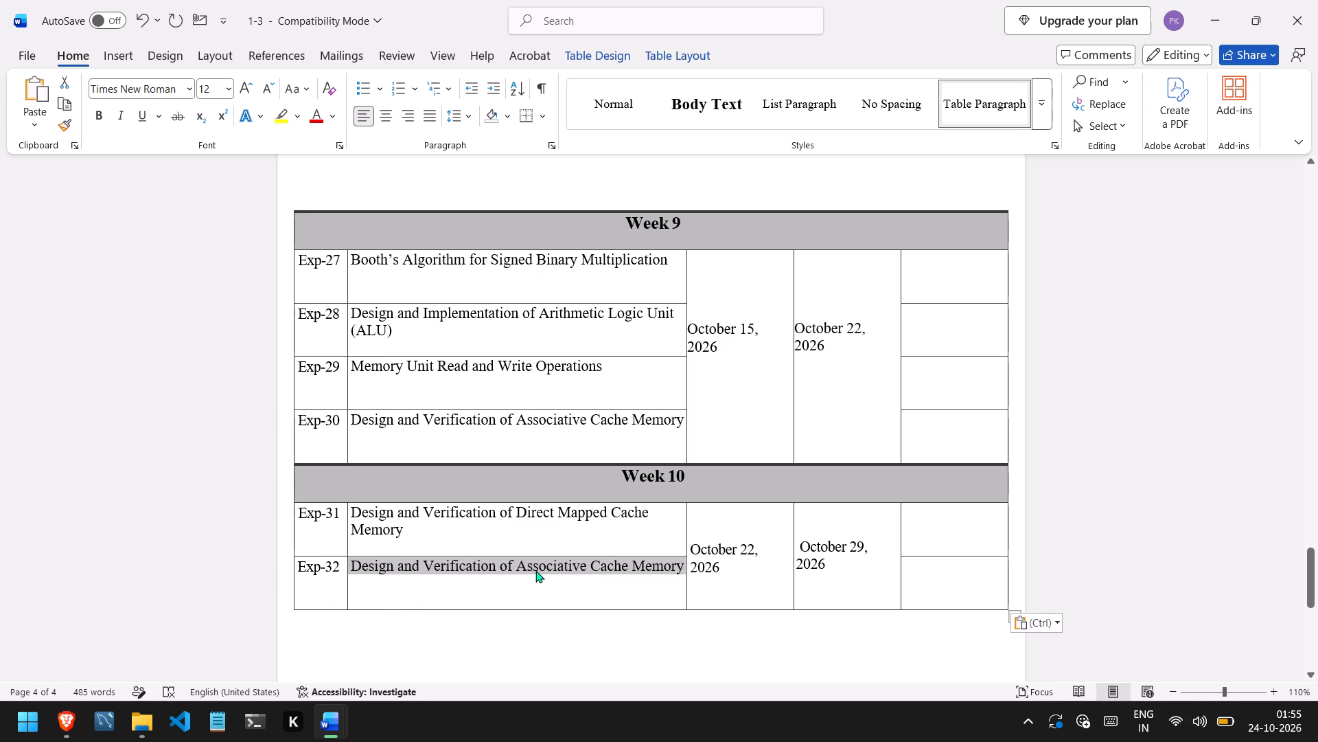
click(535, 570)
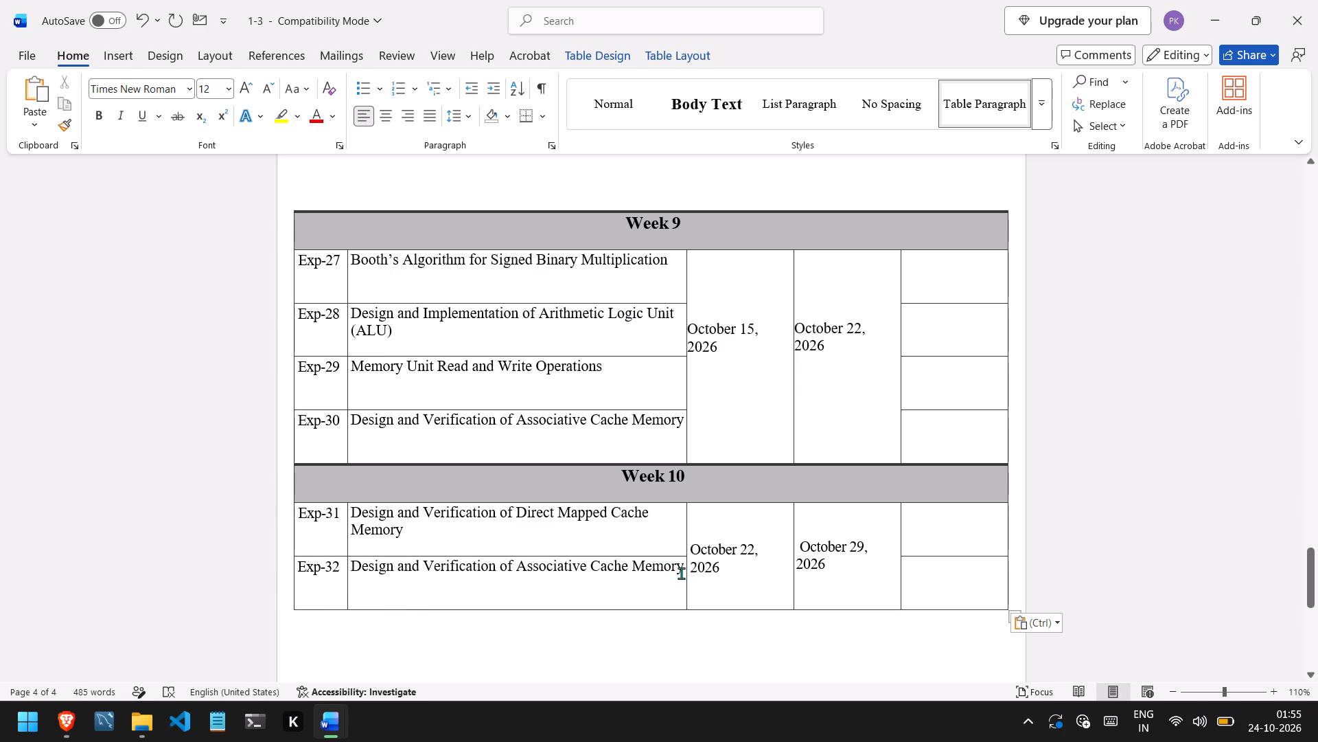
drag(680, 573, 507, 581)
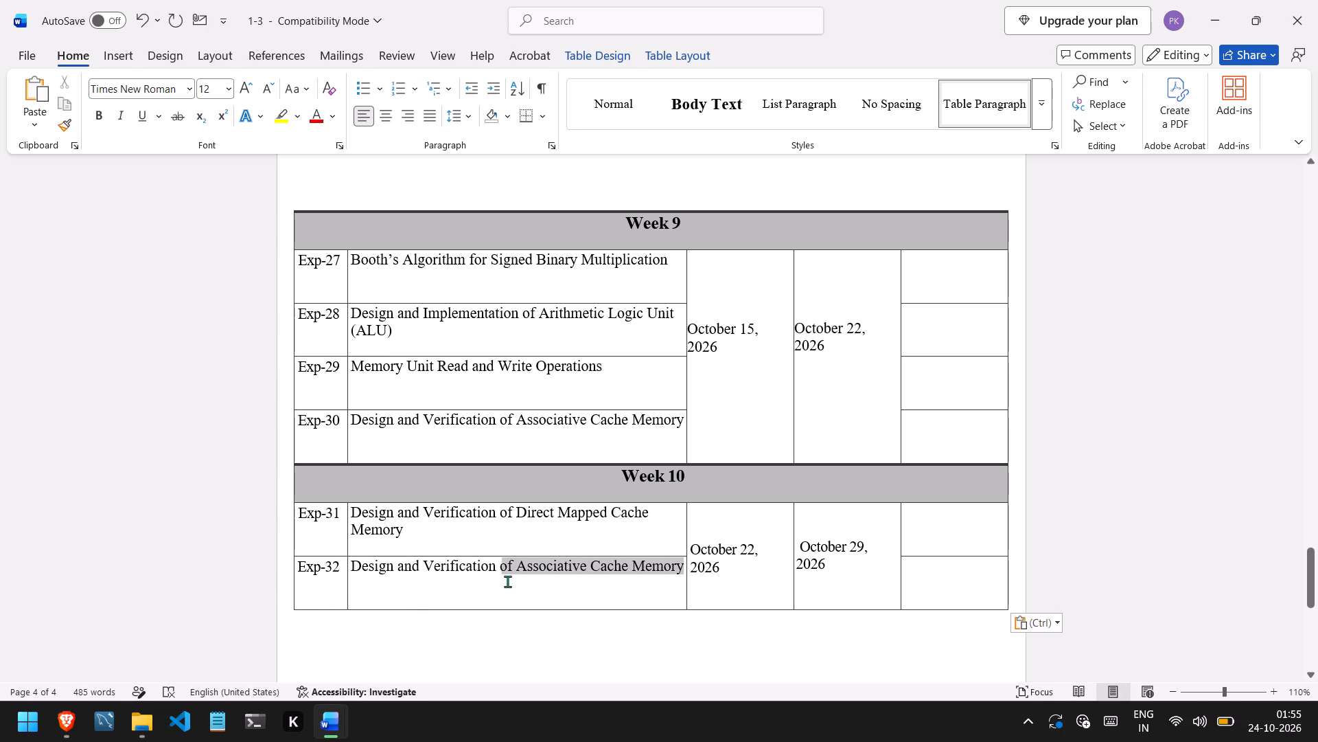
drag(507, 581, 518, 581)
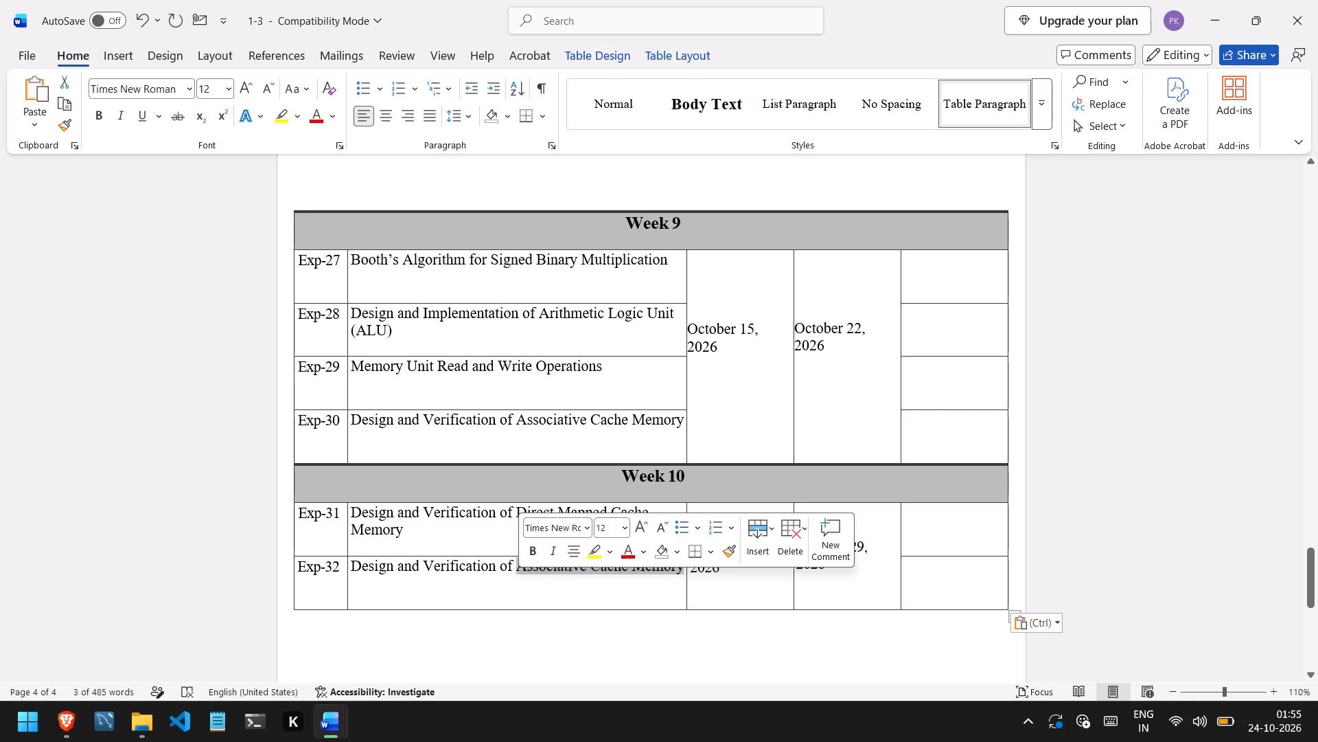
key(BackSpace)
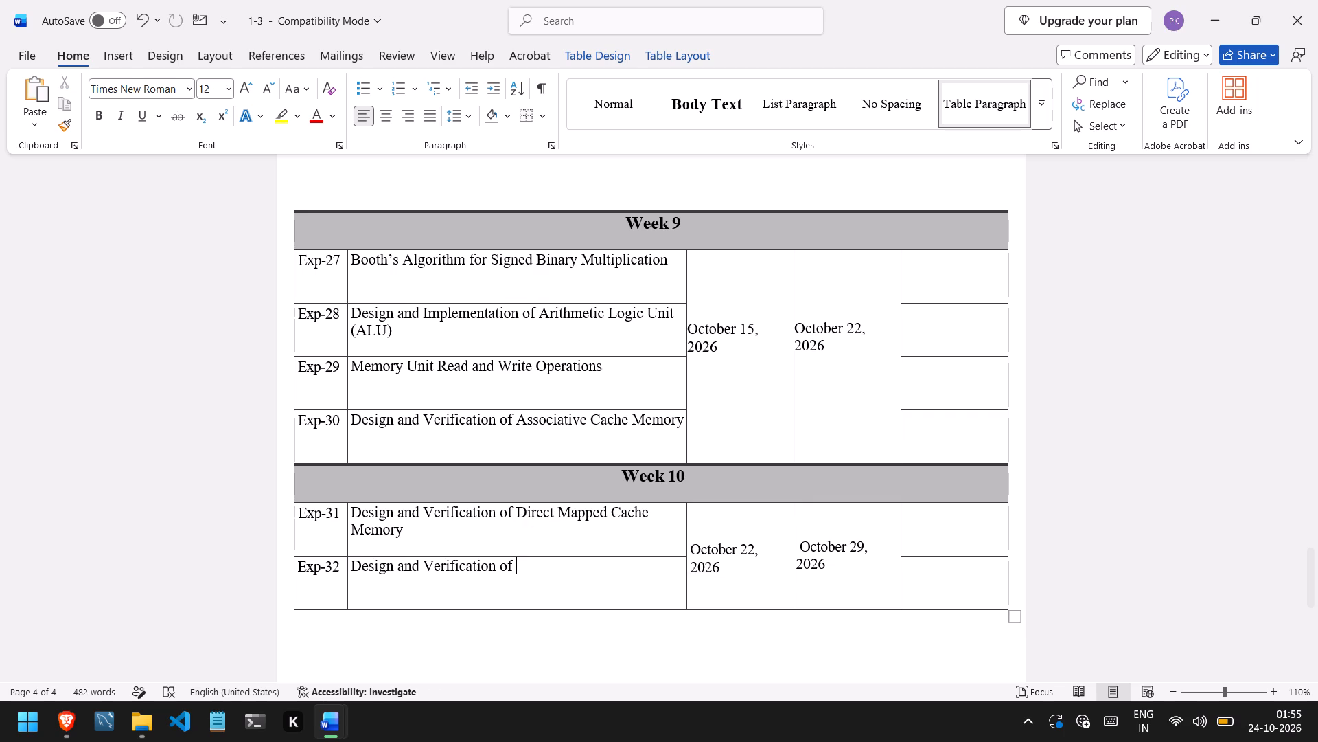
Check the second experiment title in the Classroom assignment in Brave, and complete the Exp-32 title in the Word index with "CPU".
key(super+1)
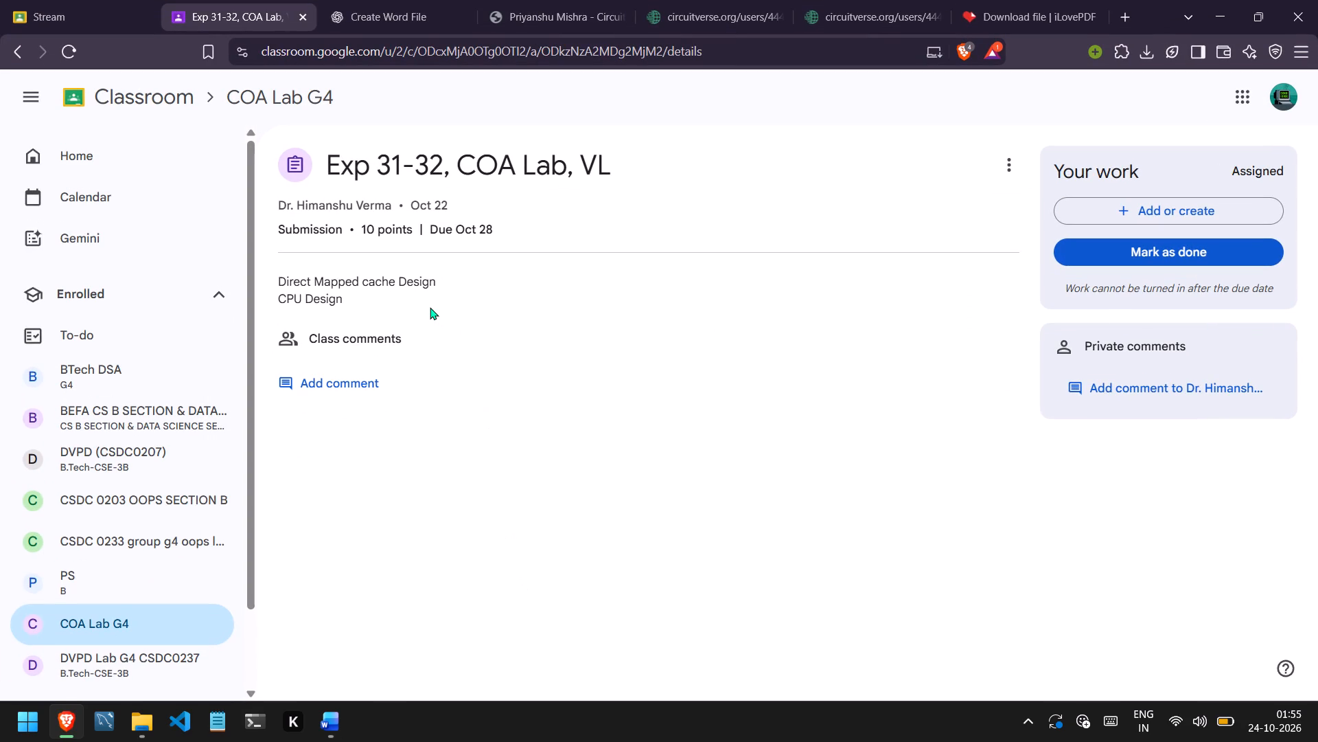
key(super+1)
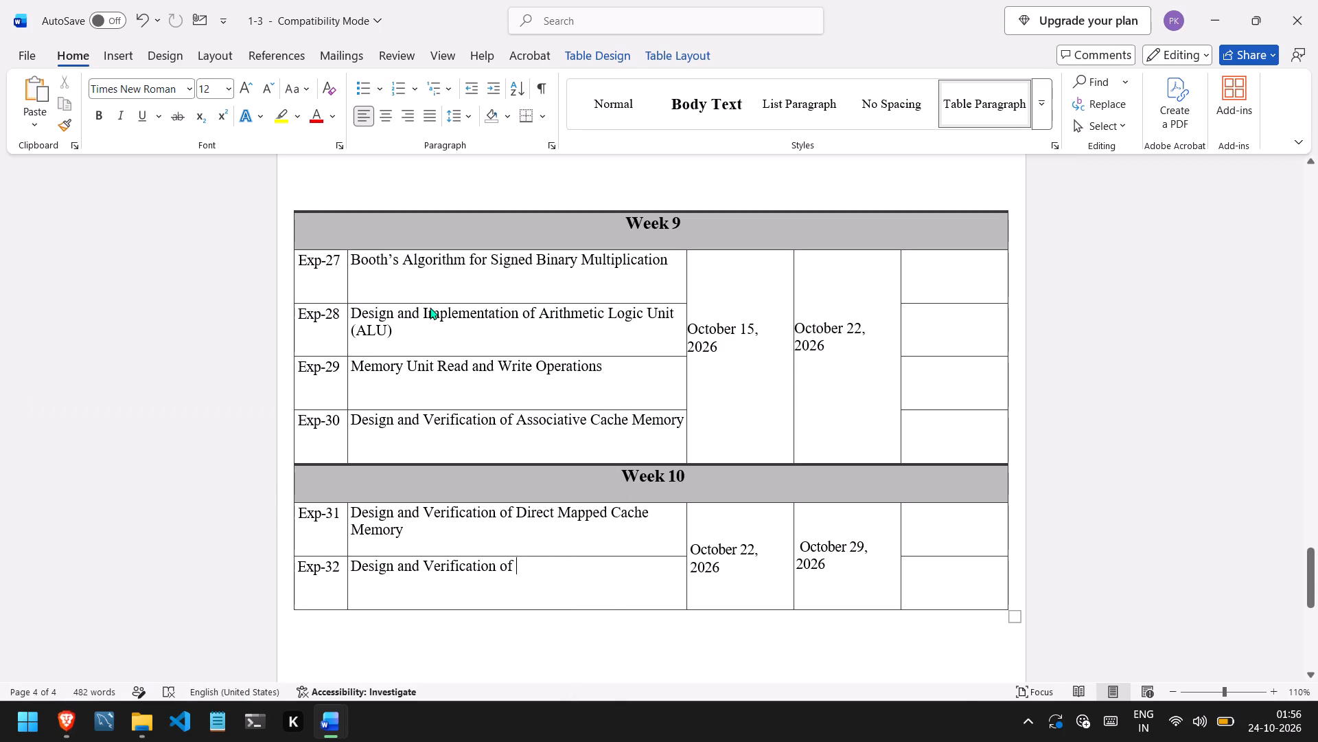
key(super+1)
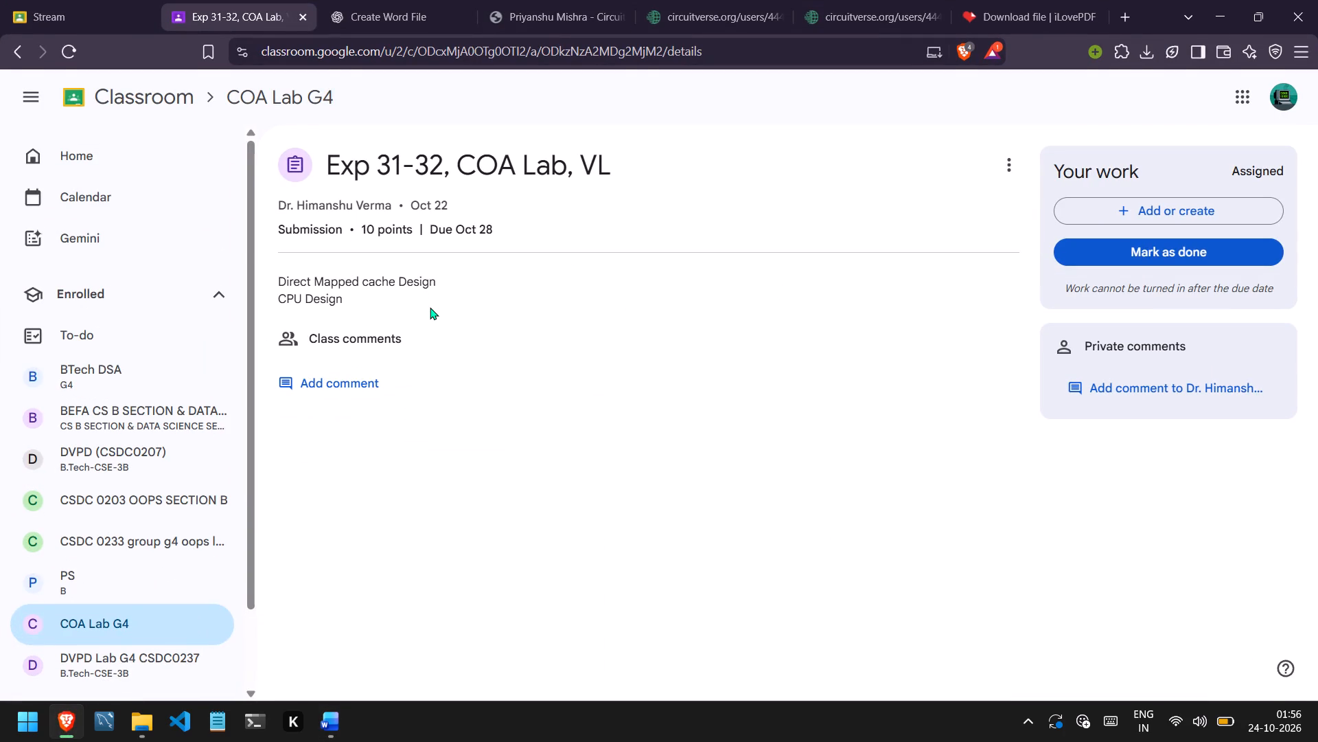
key(super+1)
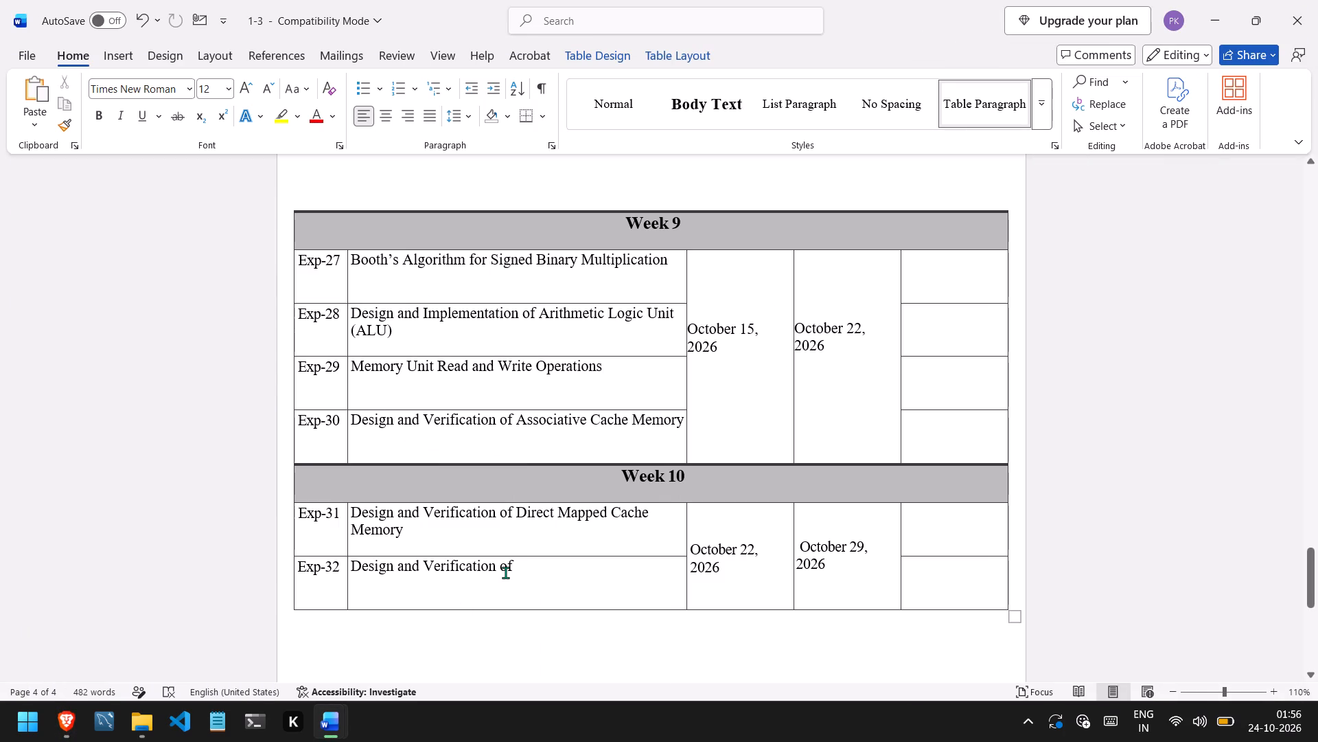
key(shift+c)
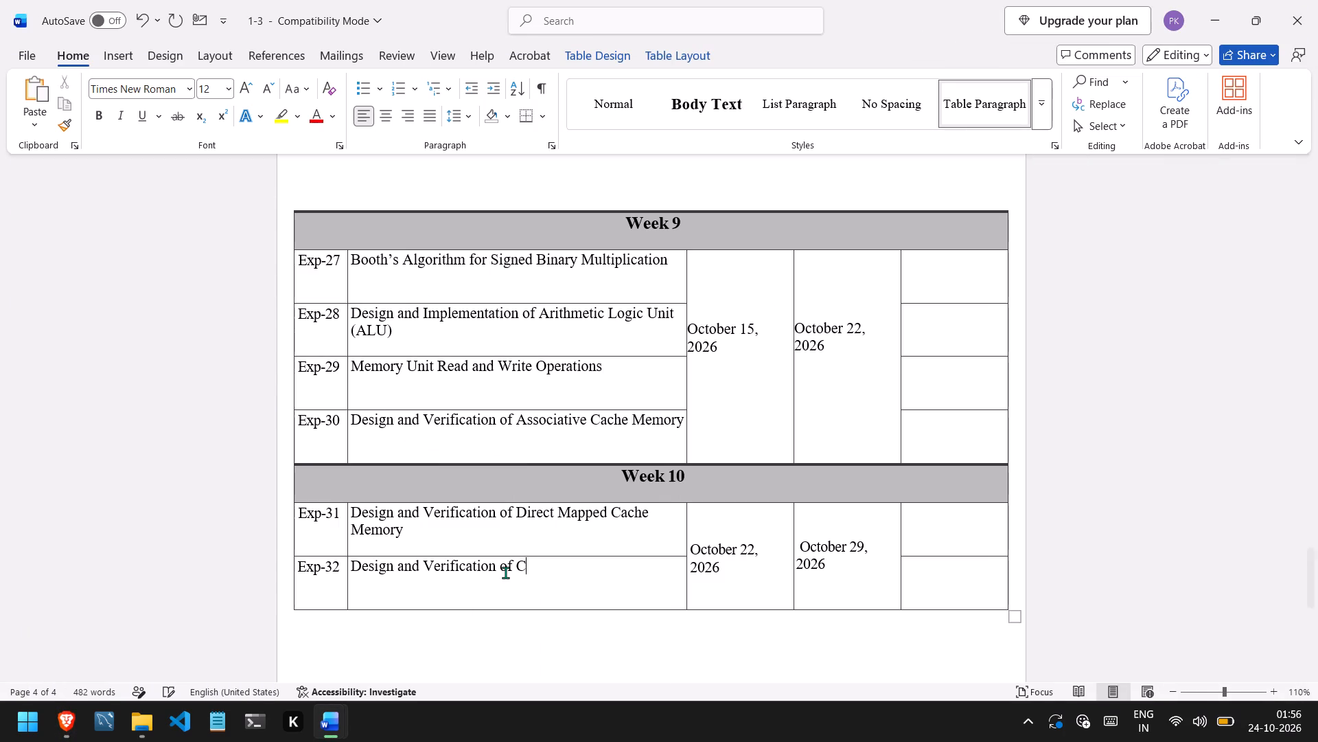
text(PY)
key(BackSpace)
key(shift+u)
Look over the index document from the Week 10 table back to the cover page.
scroll(649, 593, down, 2)
scroll(649, 593, up, 4)
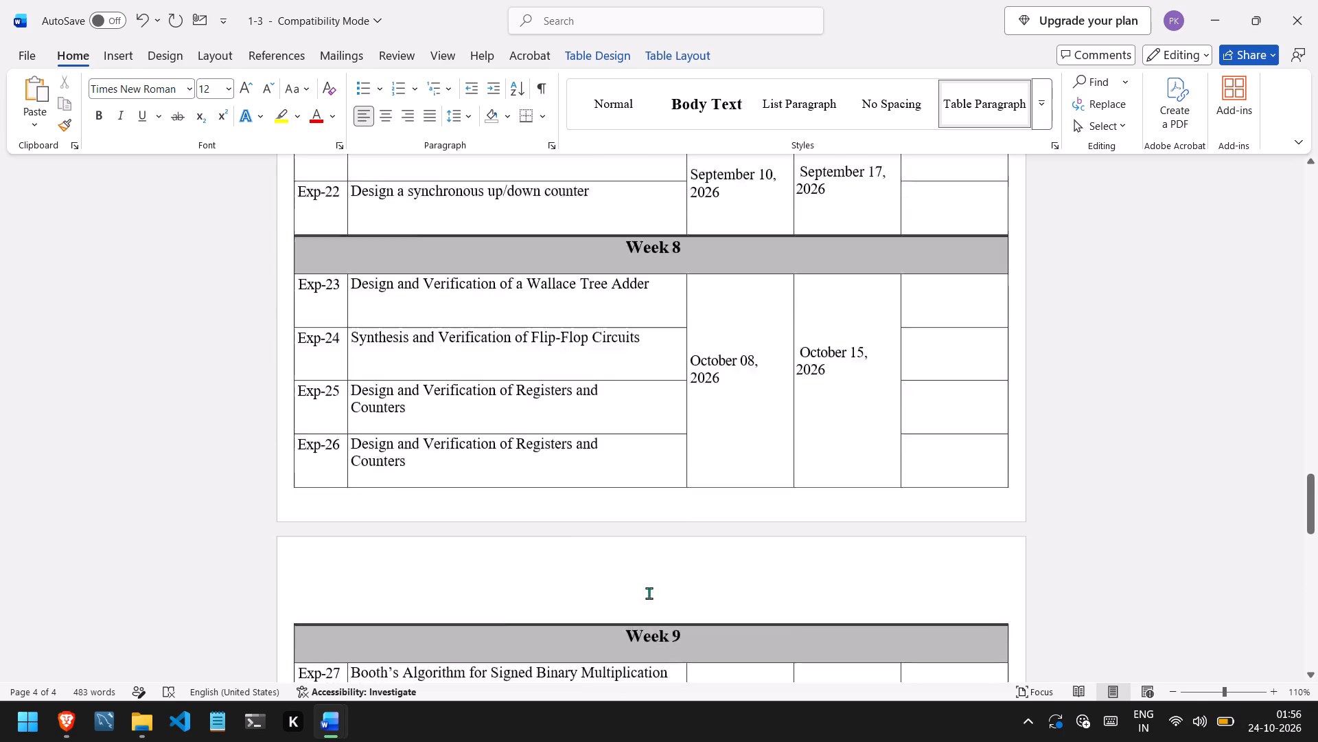
scroll(649, 593, up, 1)
scroll(649, 593, down, 4)
scroll(649, 593, up, 12)
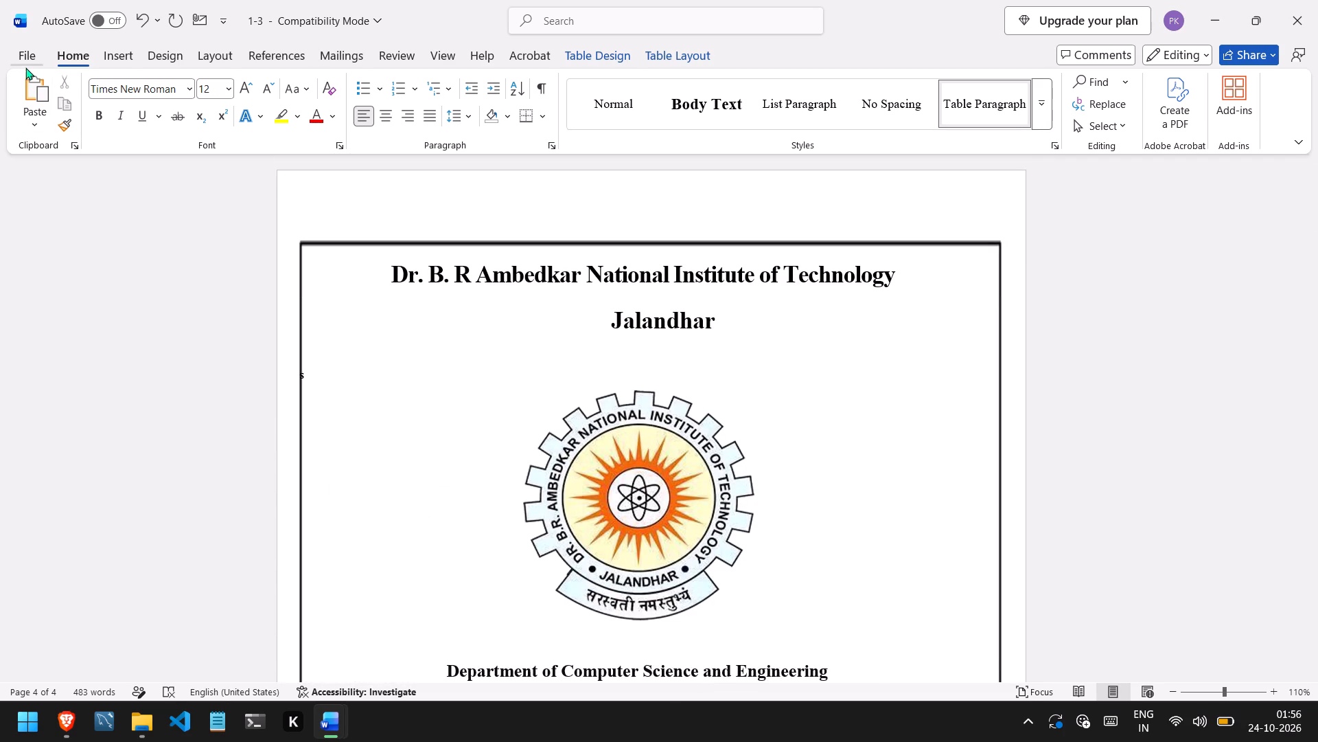
Export the index document as a PDF named 1-3 into the lab10 folder under COA LAB.
click(21, 47)
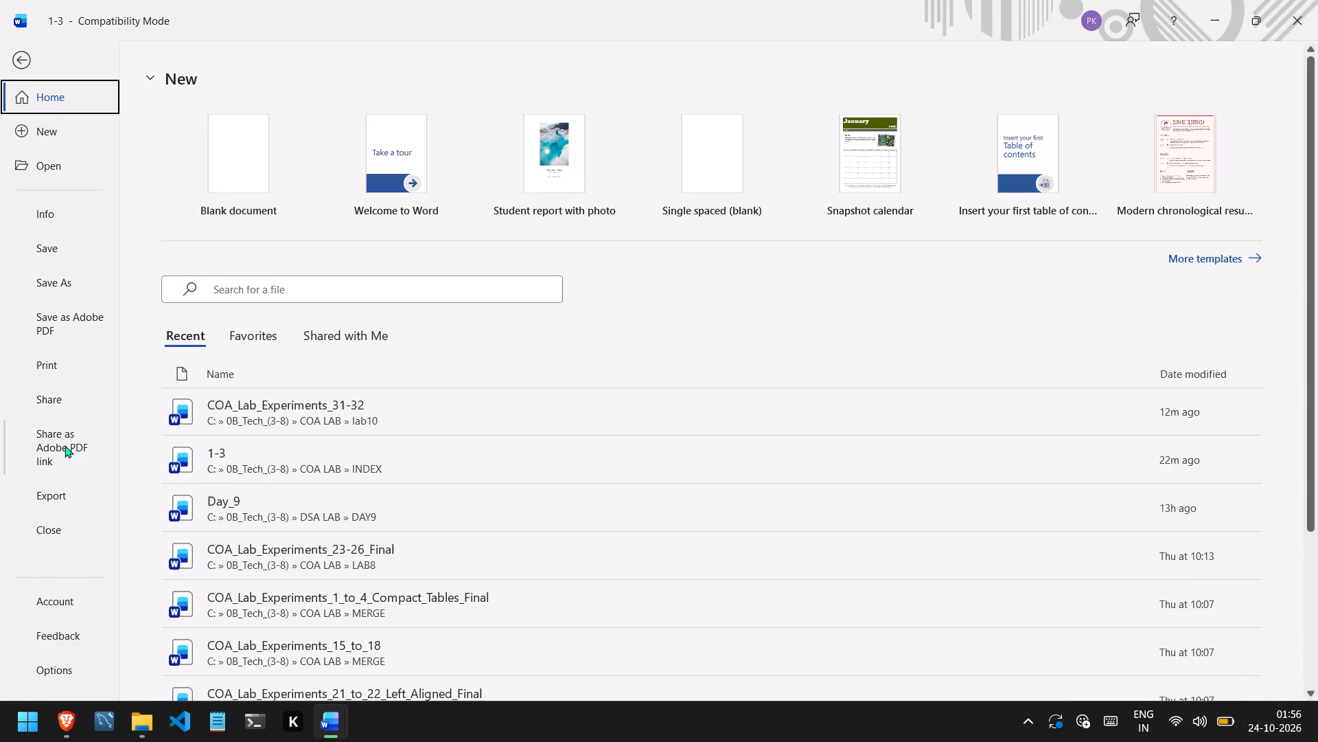
click(51, 497)
click(279, 155)
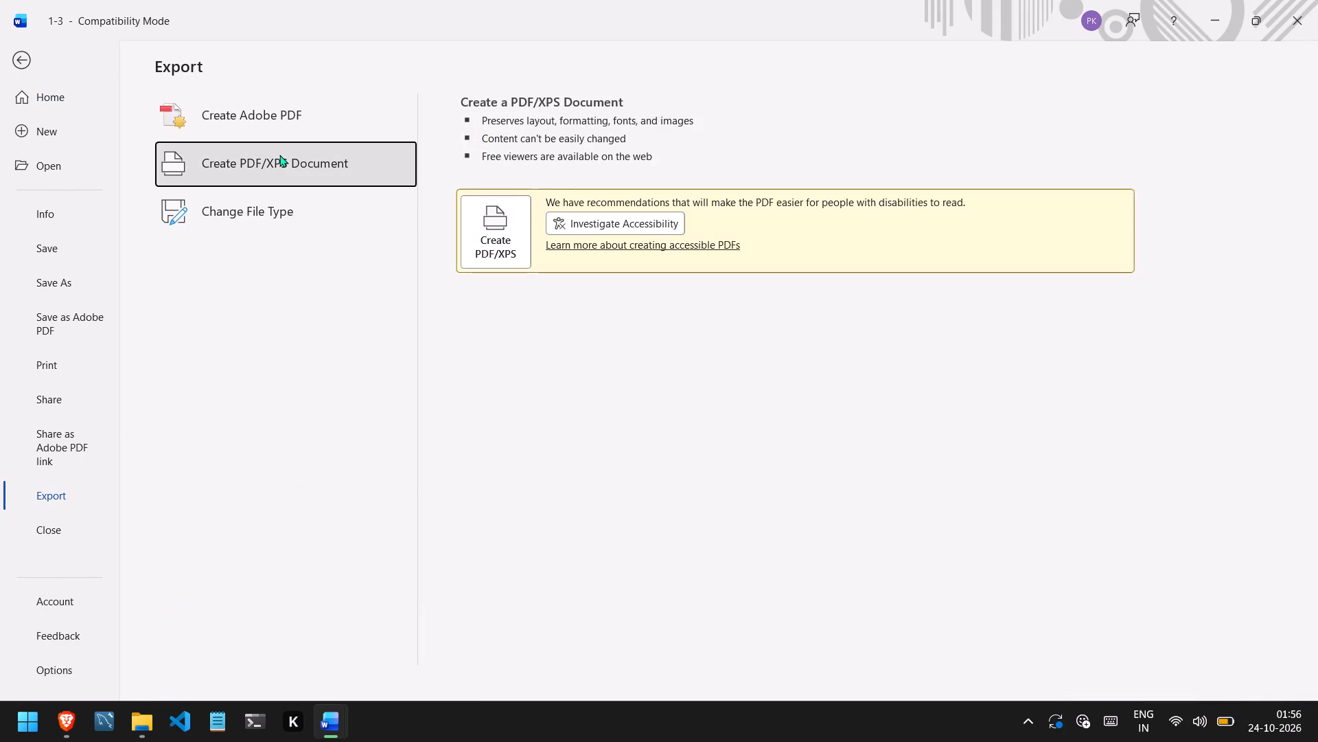
click(481, 240)
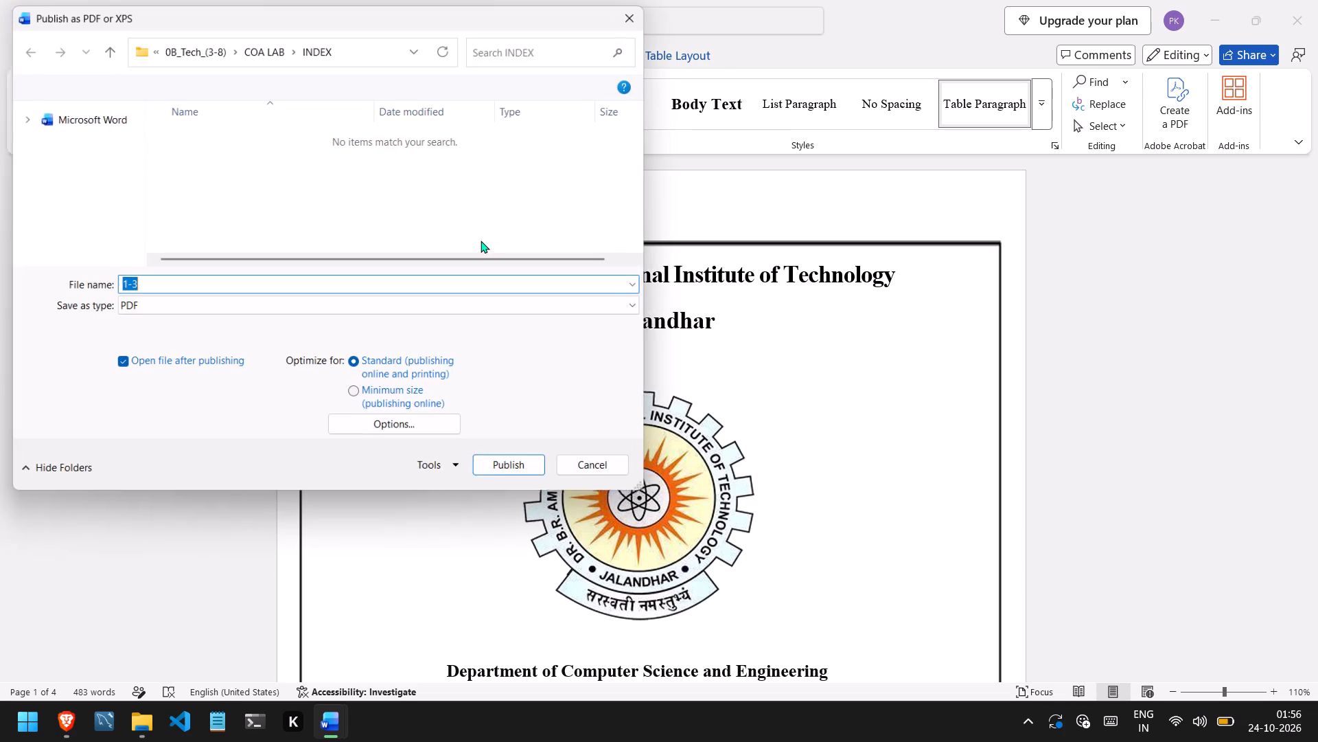
click(273, 52)
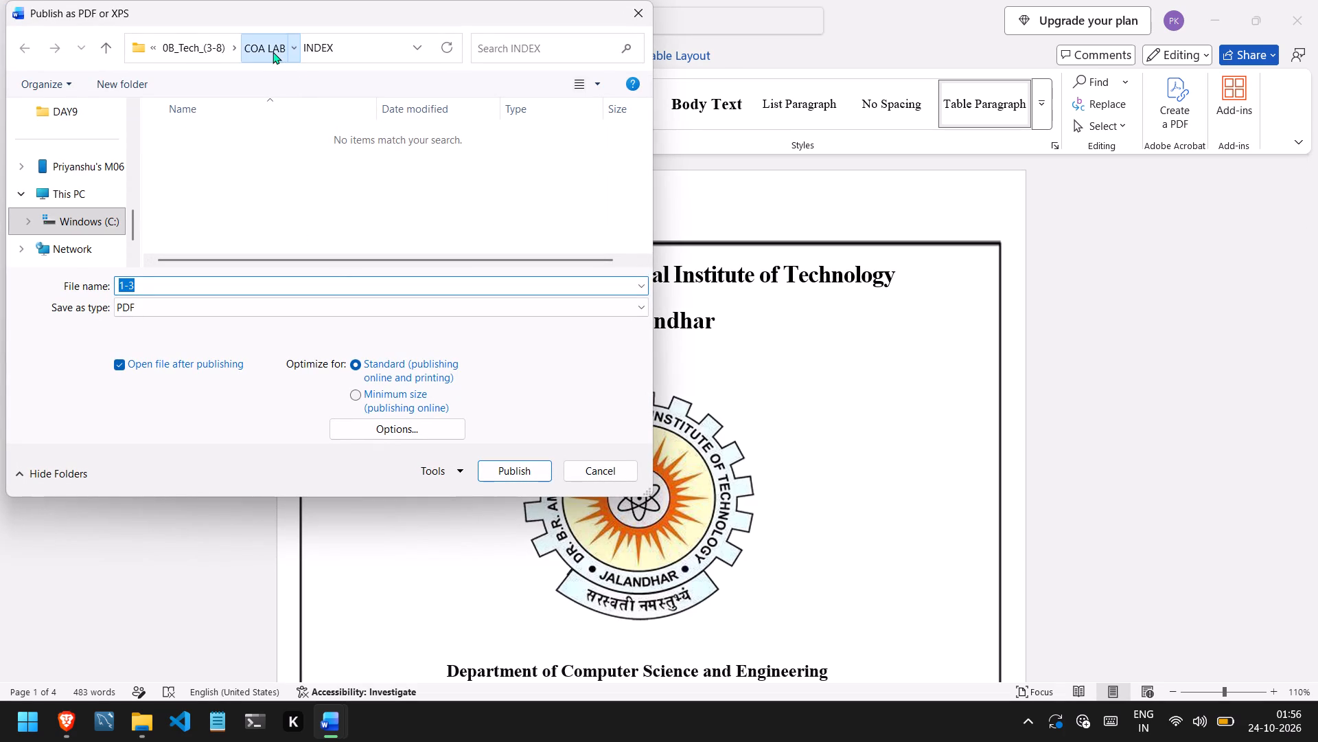
scroll(251, 232, down, 1)
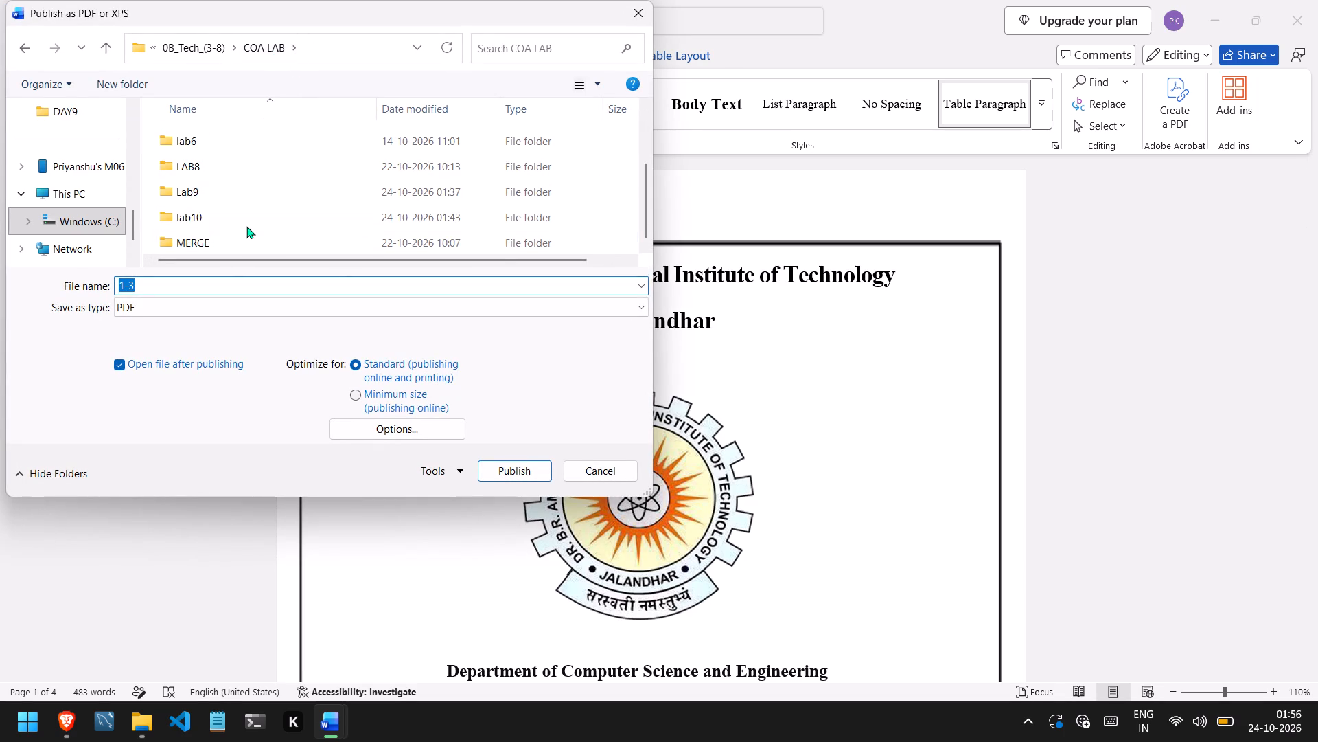
double_click(244, 224)
key(Return)
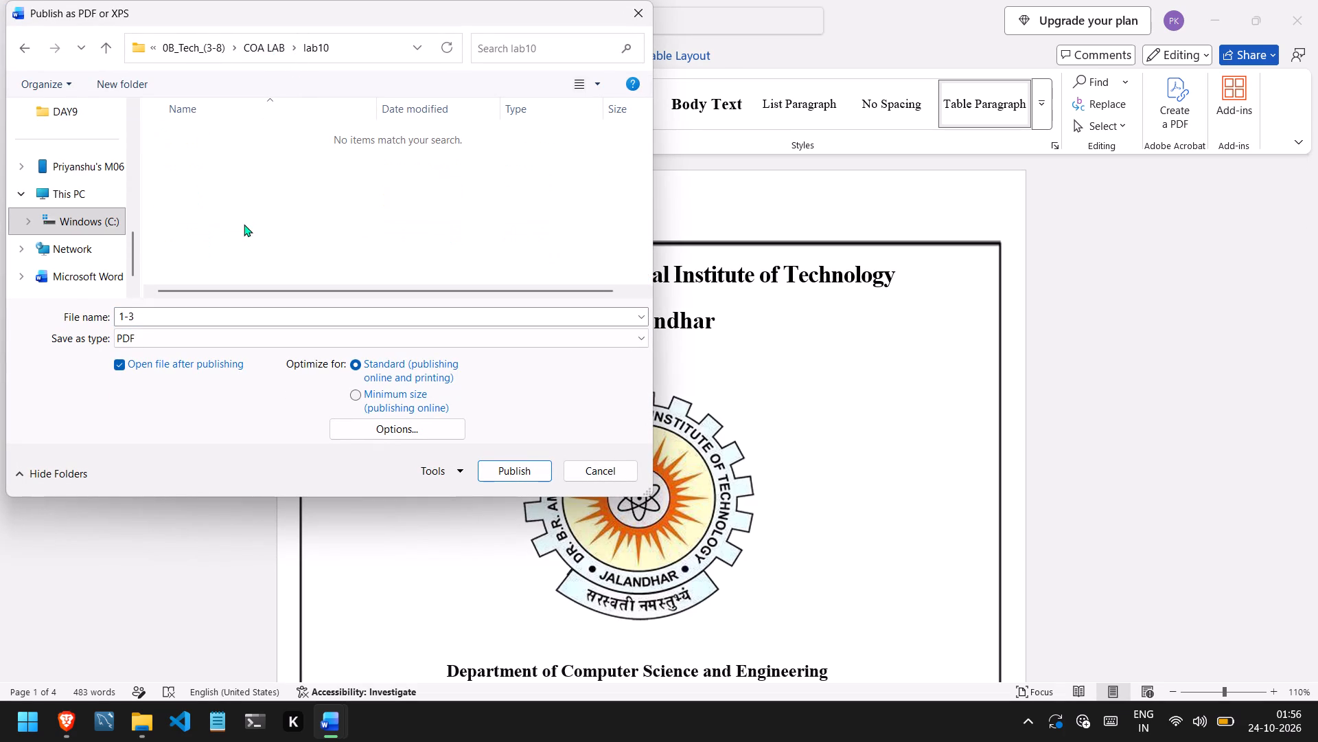
click(513, 475)
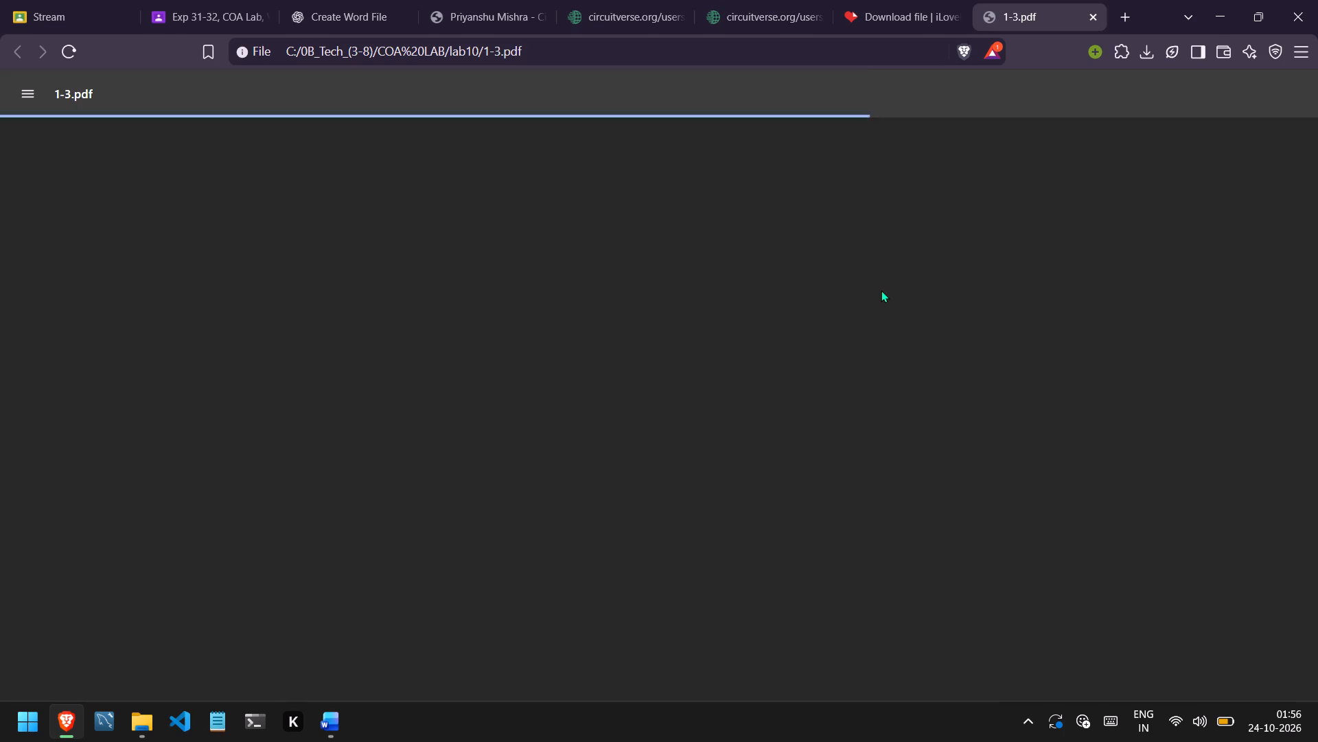
scroll(881, 290, down, 1)
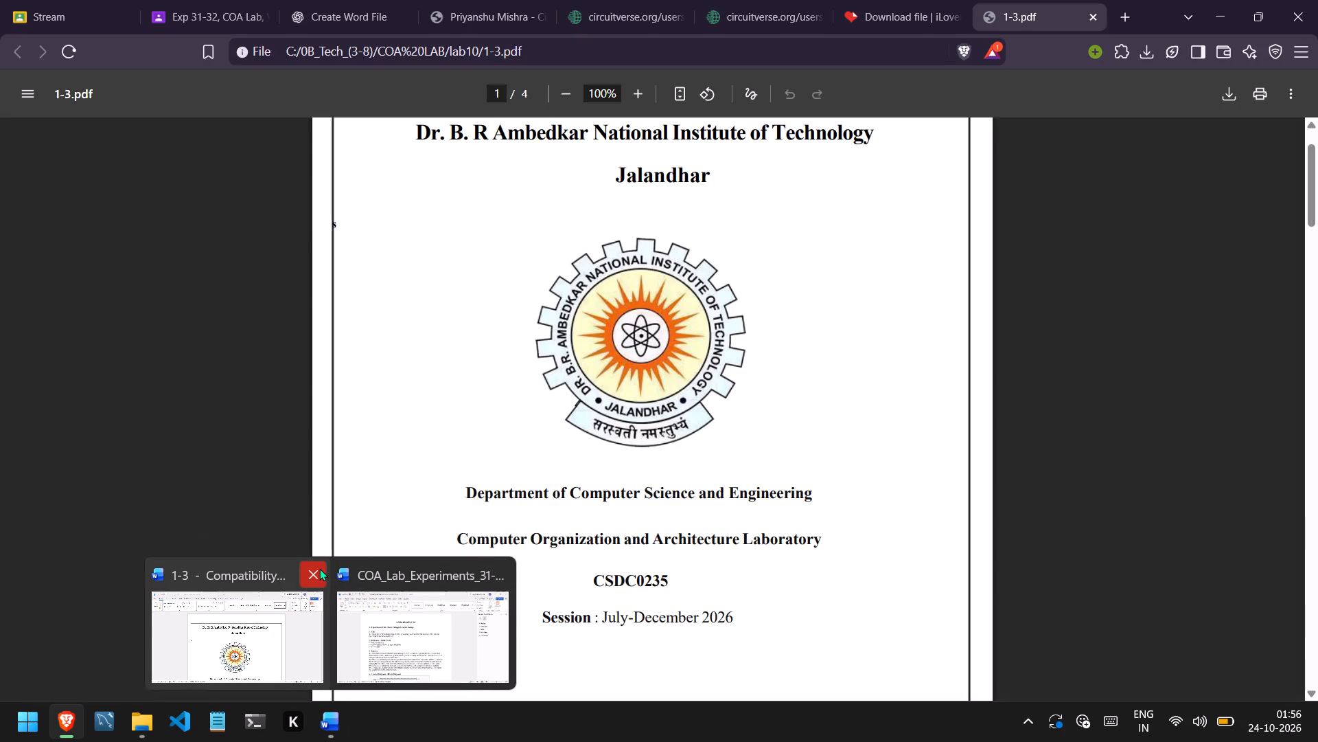
Close the 1-3 index document in Word and bring up the COA_Lab_Experiments_31-32 document.
click(316, 571)
click(376, 589)
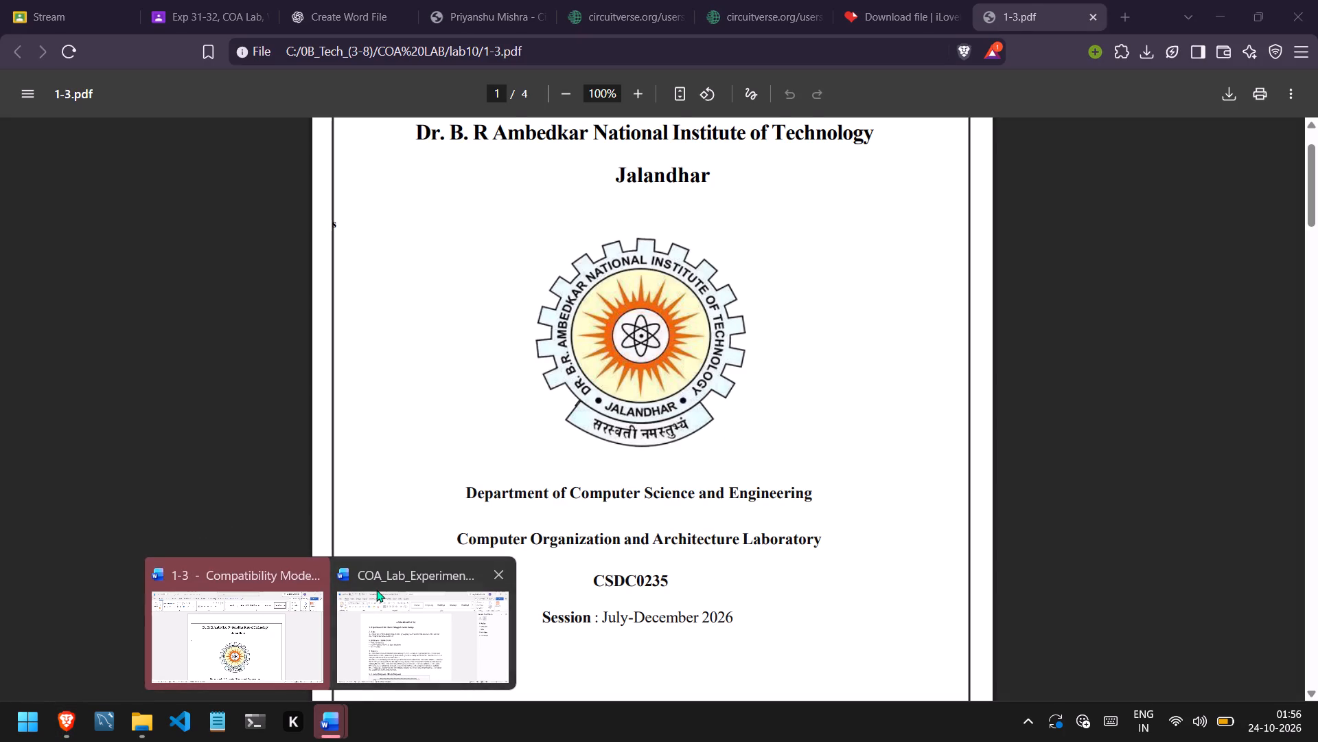
key(Return)
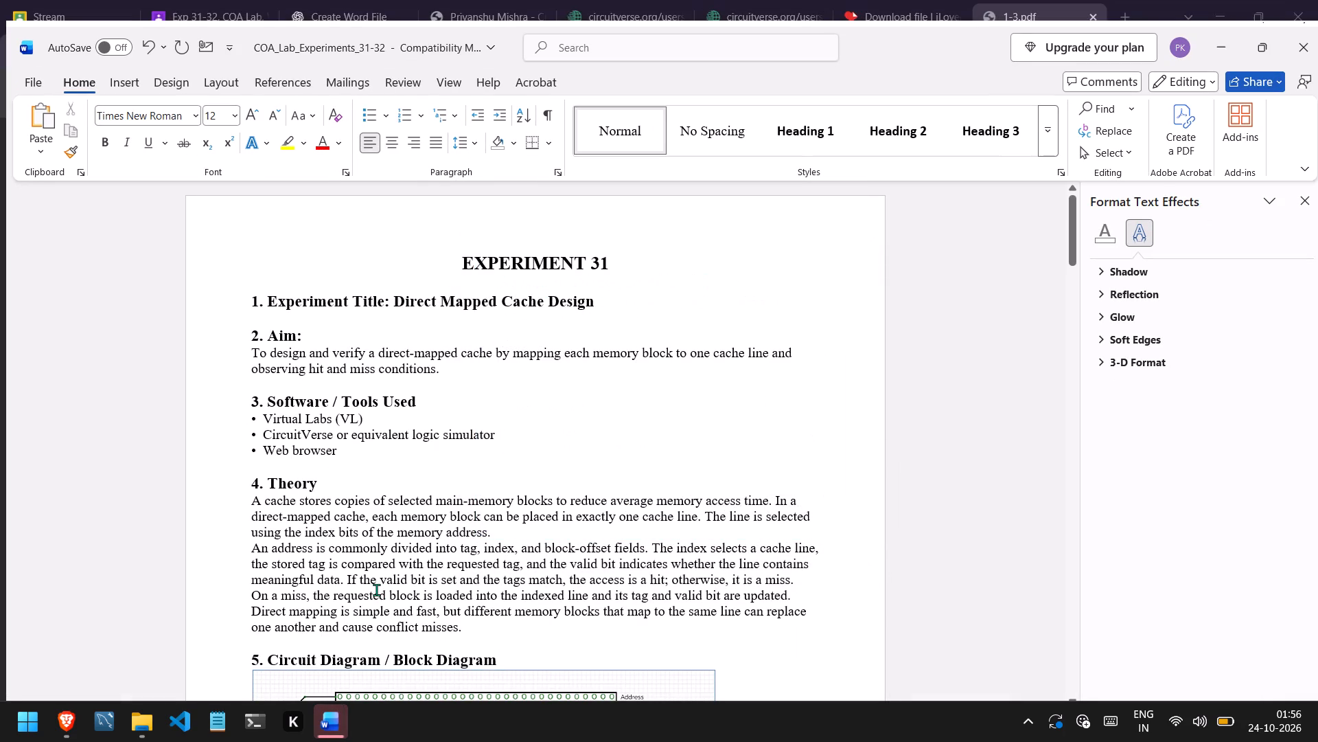
Export the COA_Lab_Experiments_31-32 document as a PDF named Lab_10 into the lab10 folder.
scroll(376, 589, down, 3)
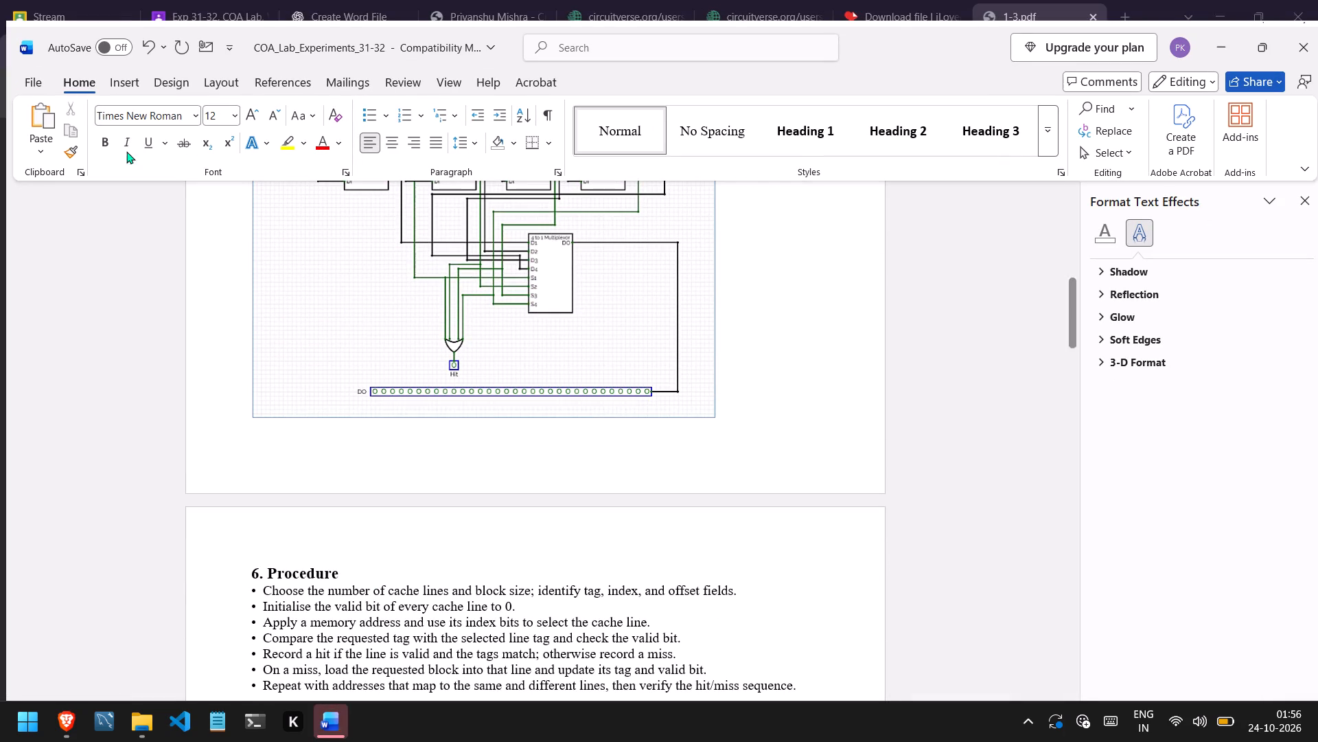
click(34, 85)
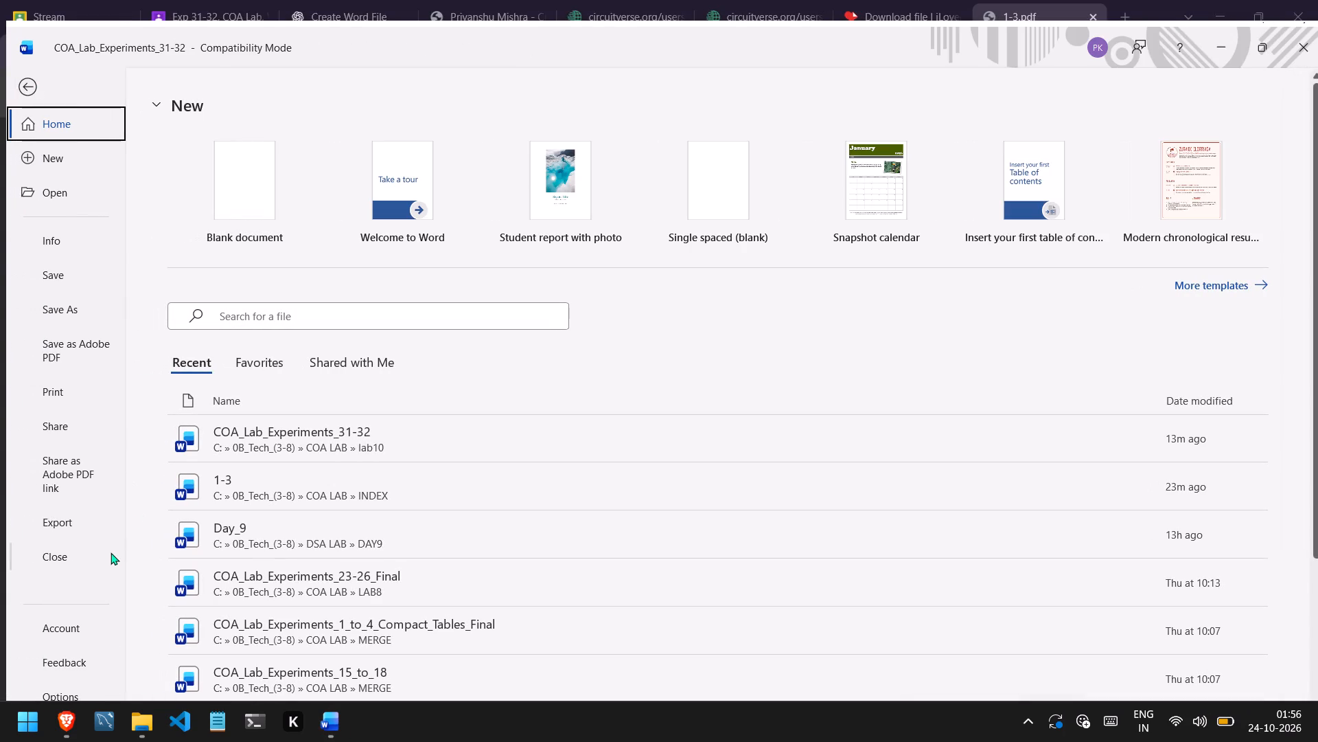
click(83, 513)
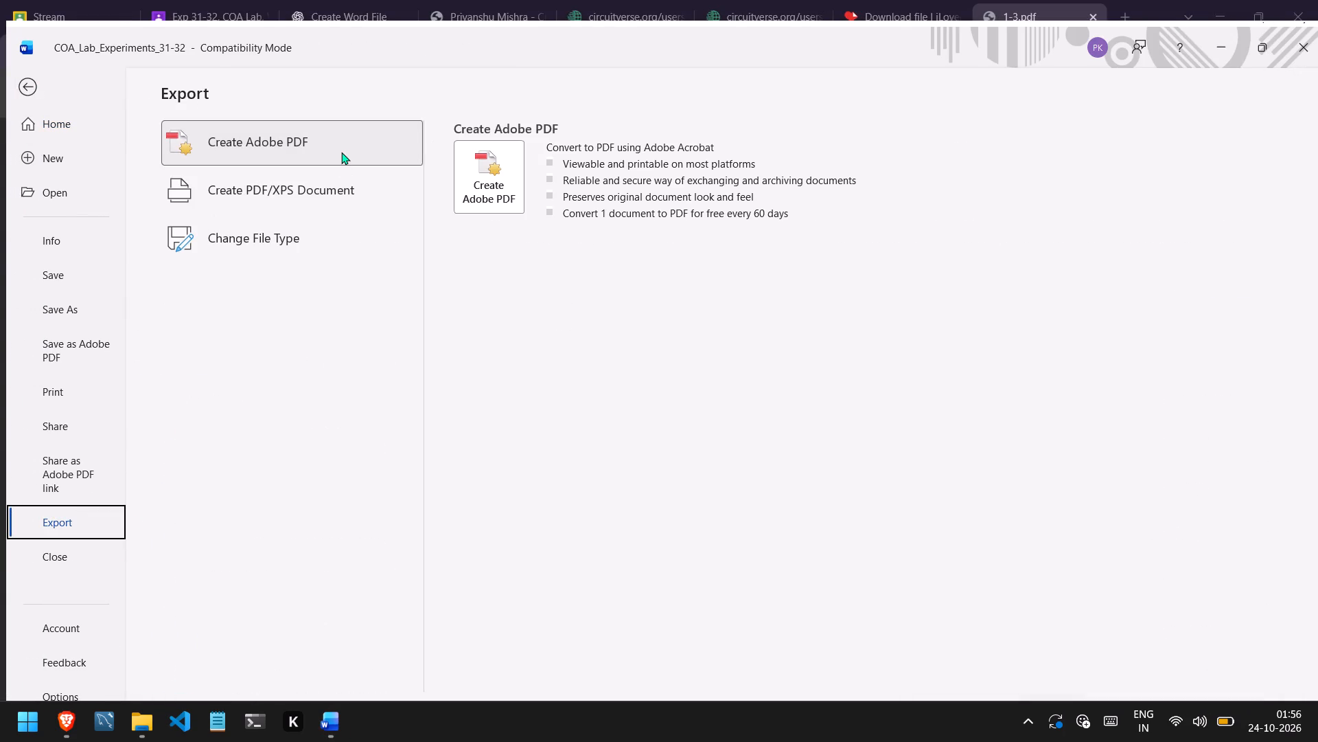
click(338, 188)
click(519, 256)
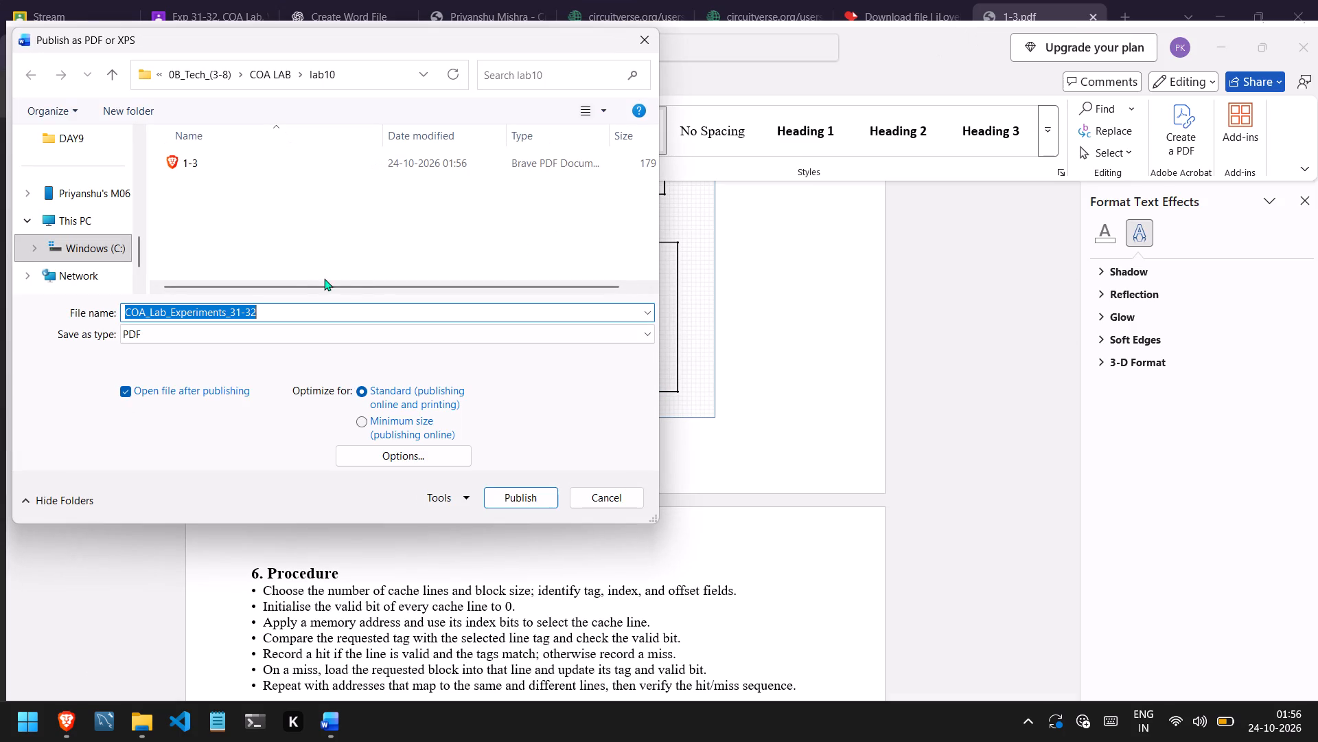
click(268, 315)
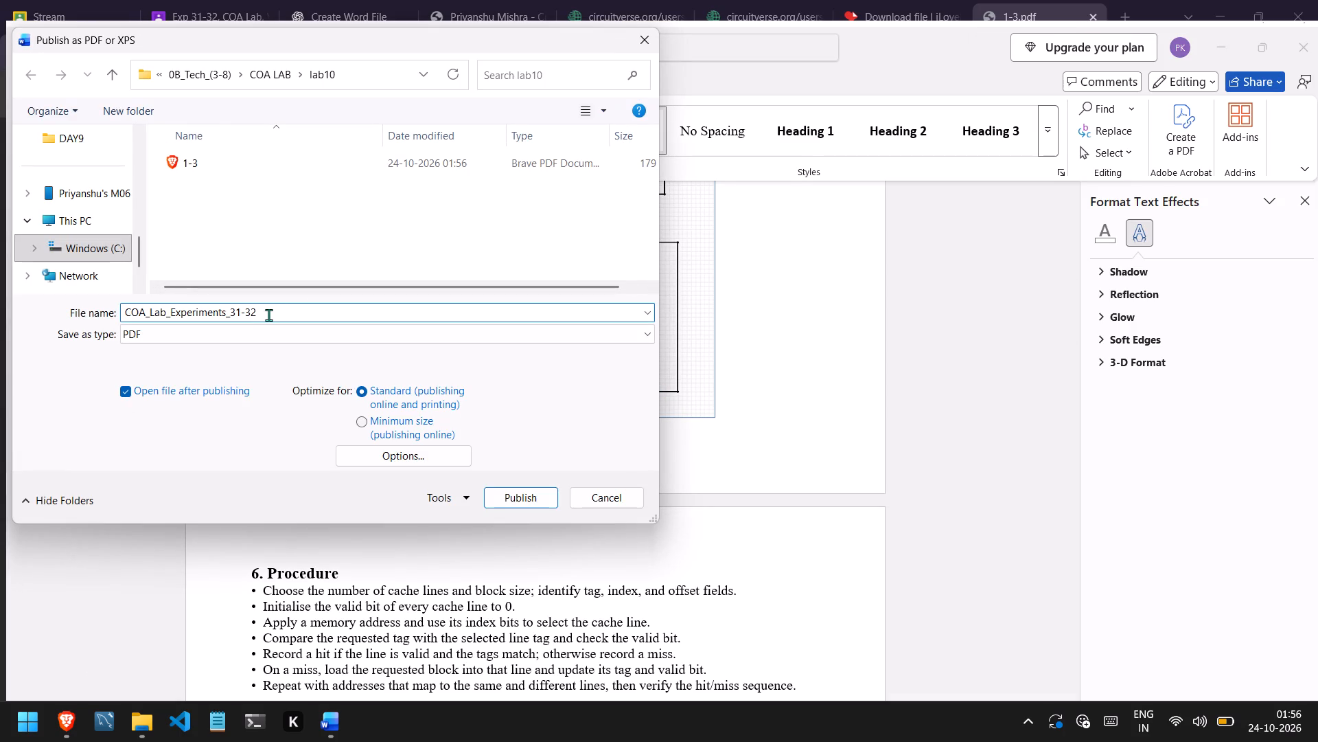
key(ctrl+BackSpace)
key(ctrl+BackSpace)
key(ctrl+BackSpace)
key(ctrl+BackSpace)
key(ctrl+BackSpace)
text(Lab)
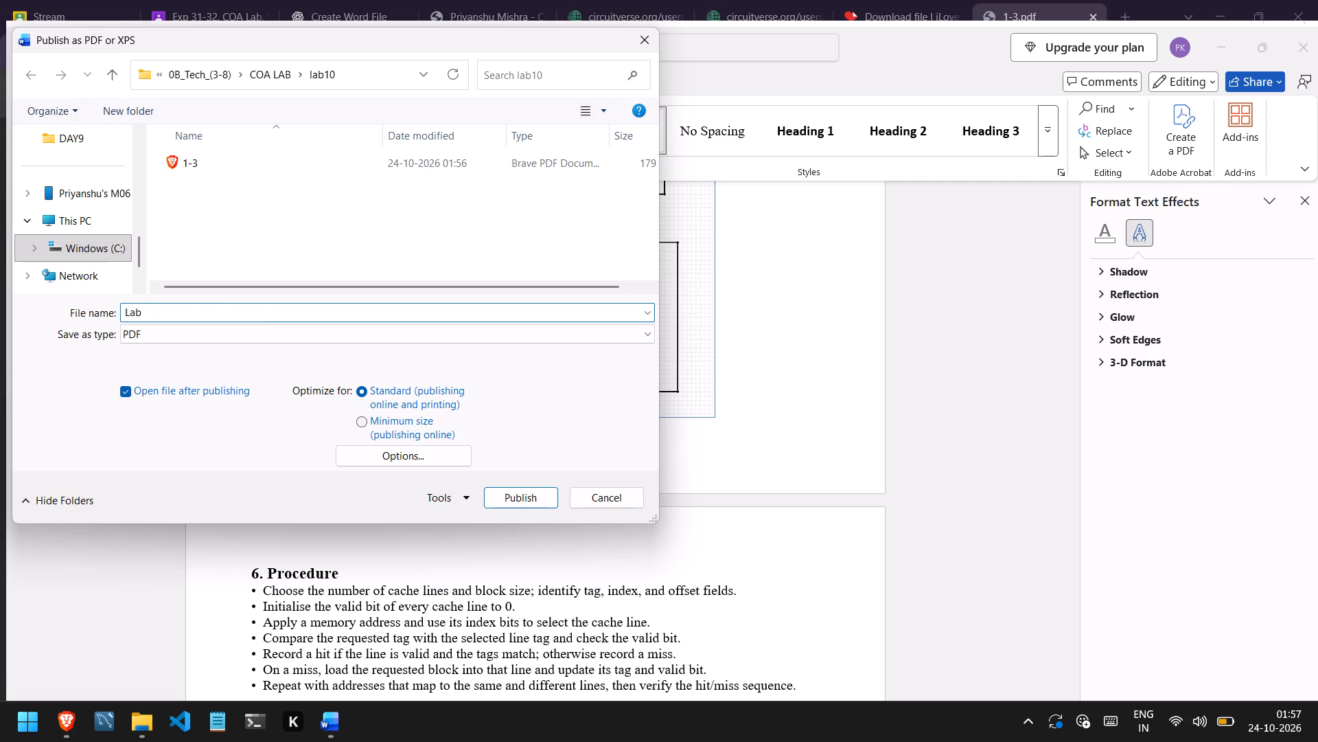
text(_10)
key(Return)
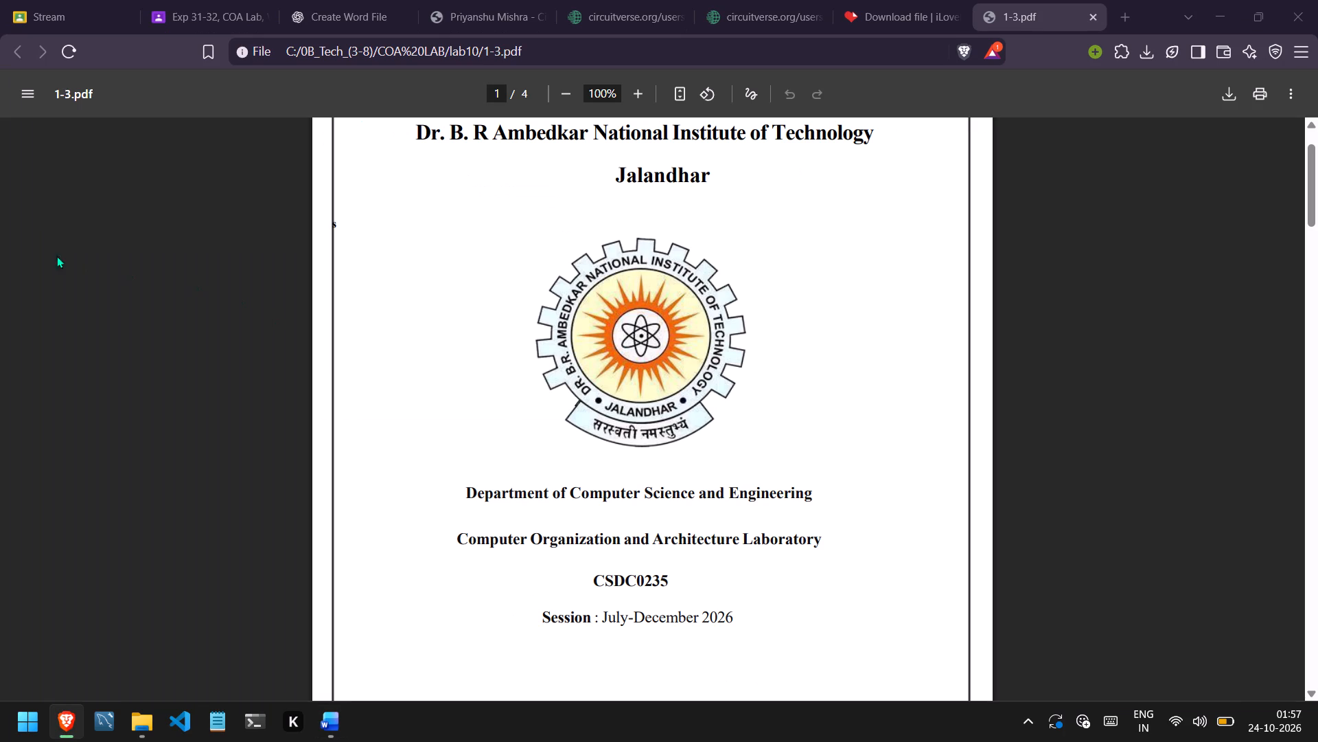
Merge the 1-3 and Lab_10 PDFs from the lab10 folder under COA LAB with iLovePDF's Merge PDF tool.
click(785, 8)
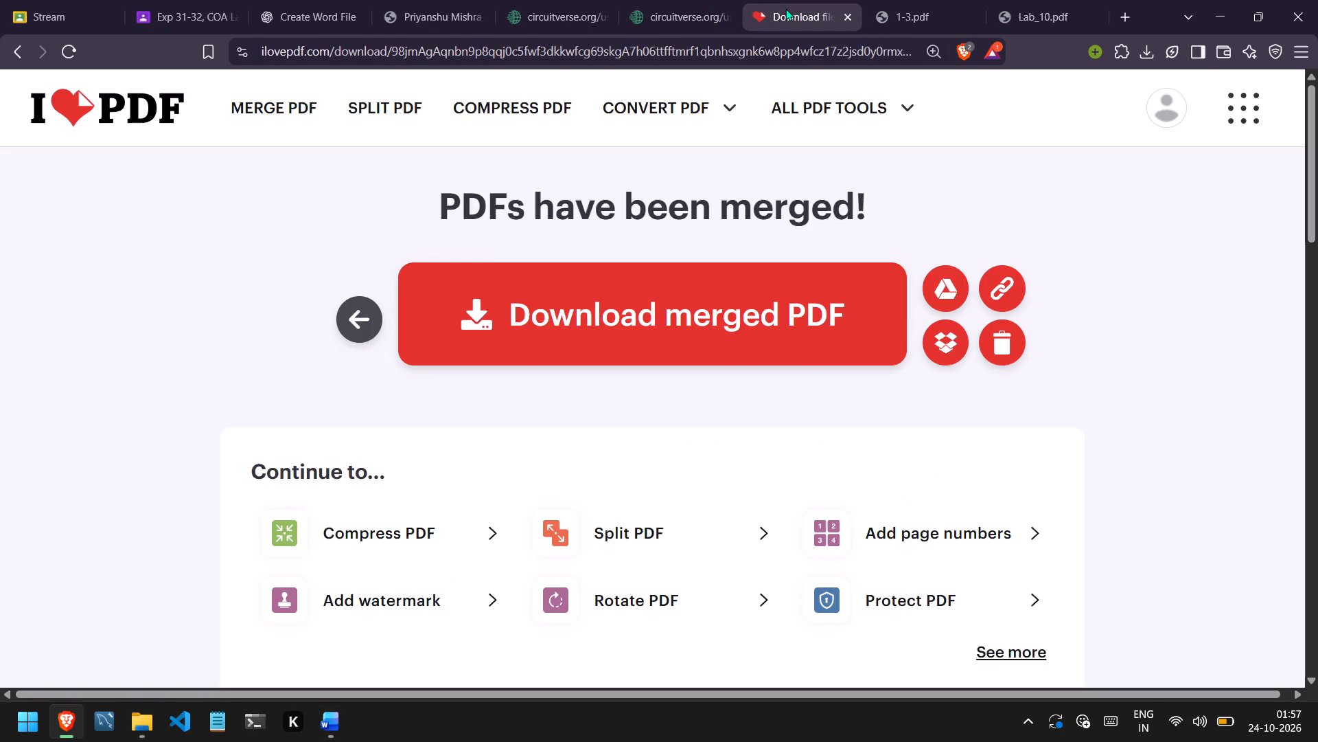
scroll(362, 236, right, 7)
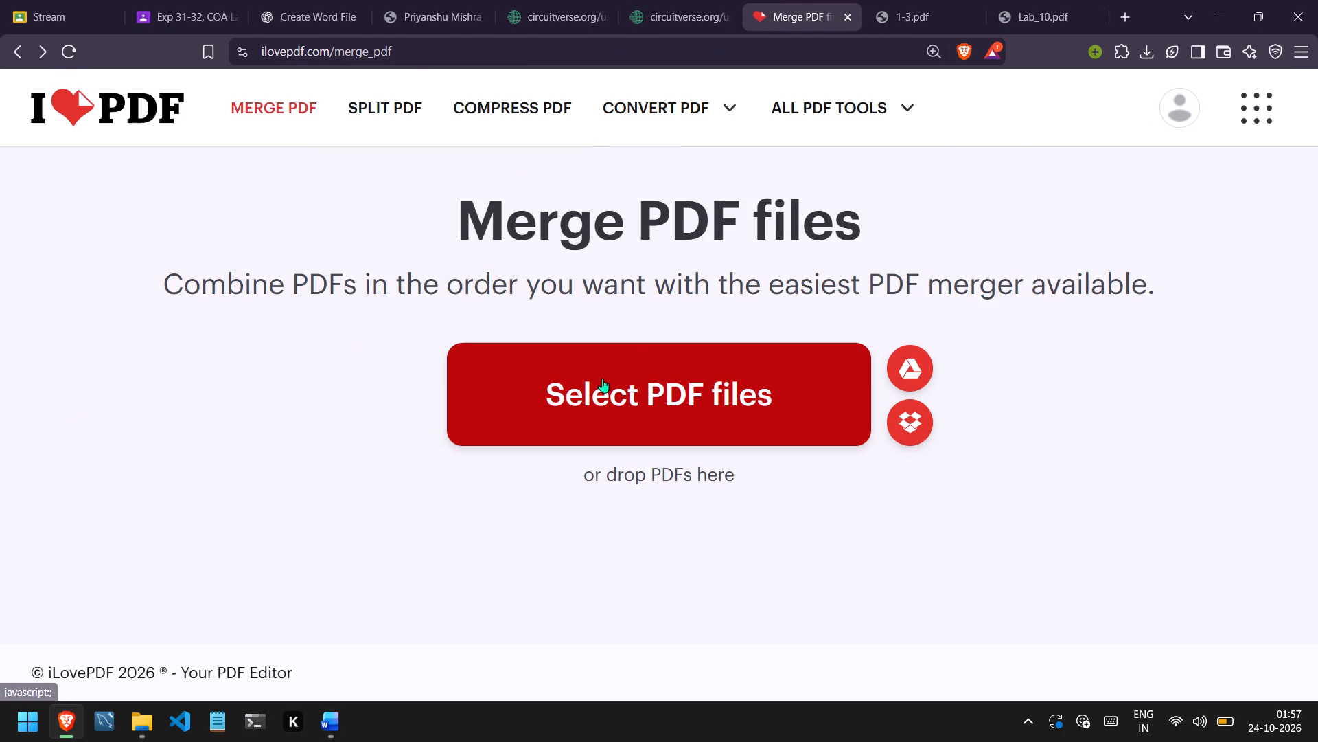
click(602, 379)
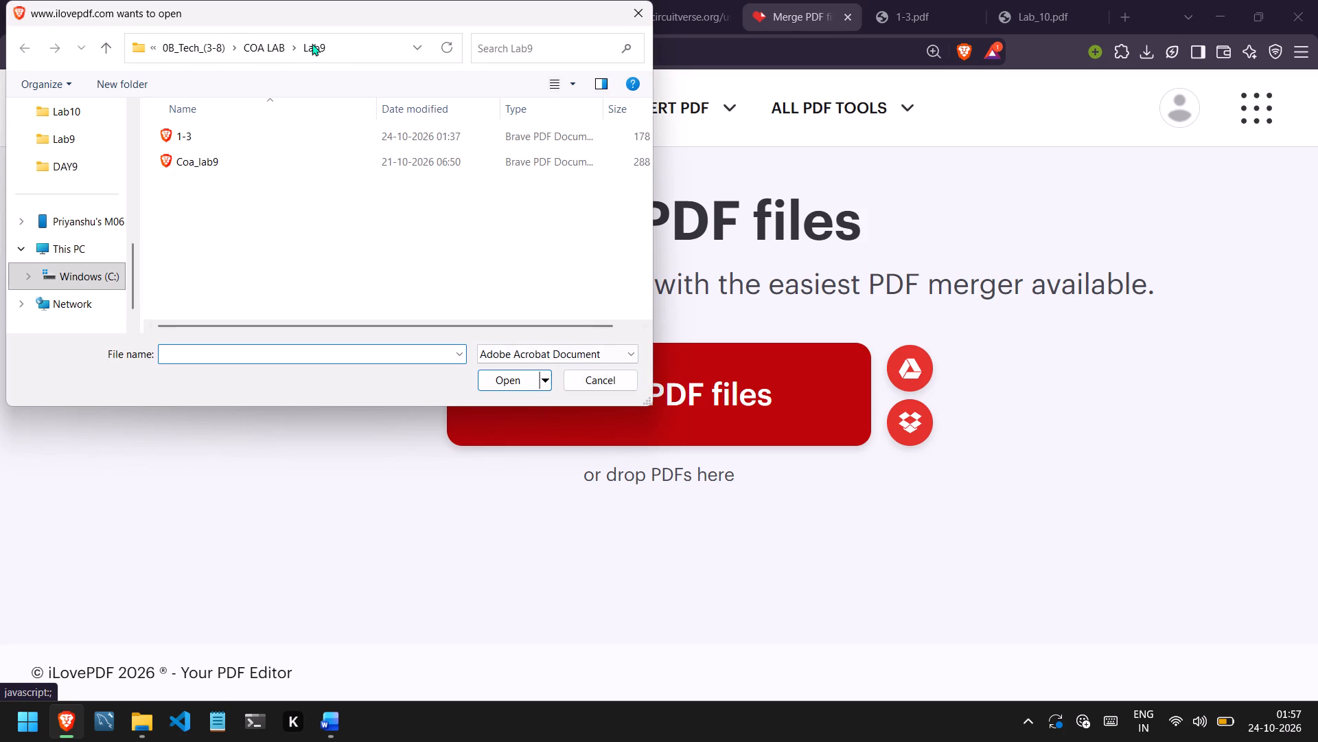
click(277, 35)
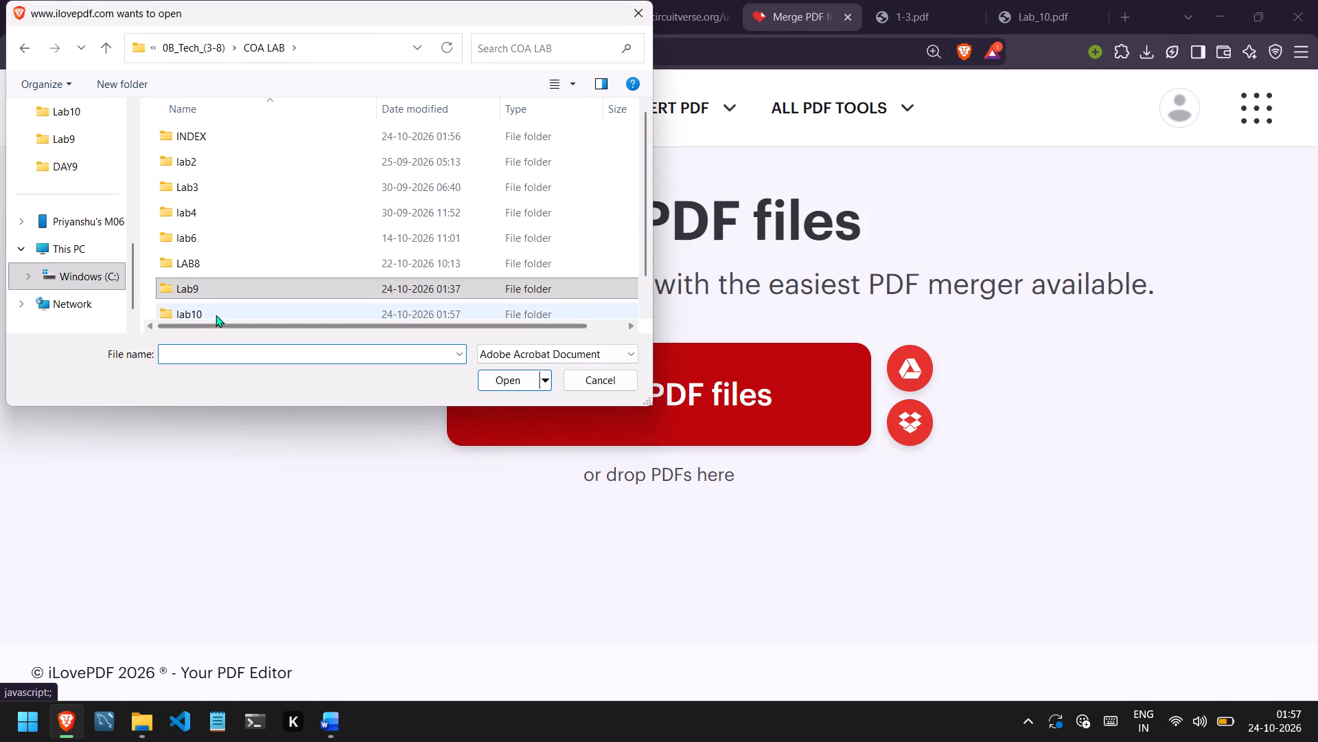
double_click(216, 315)
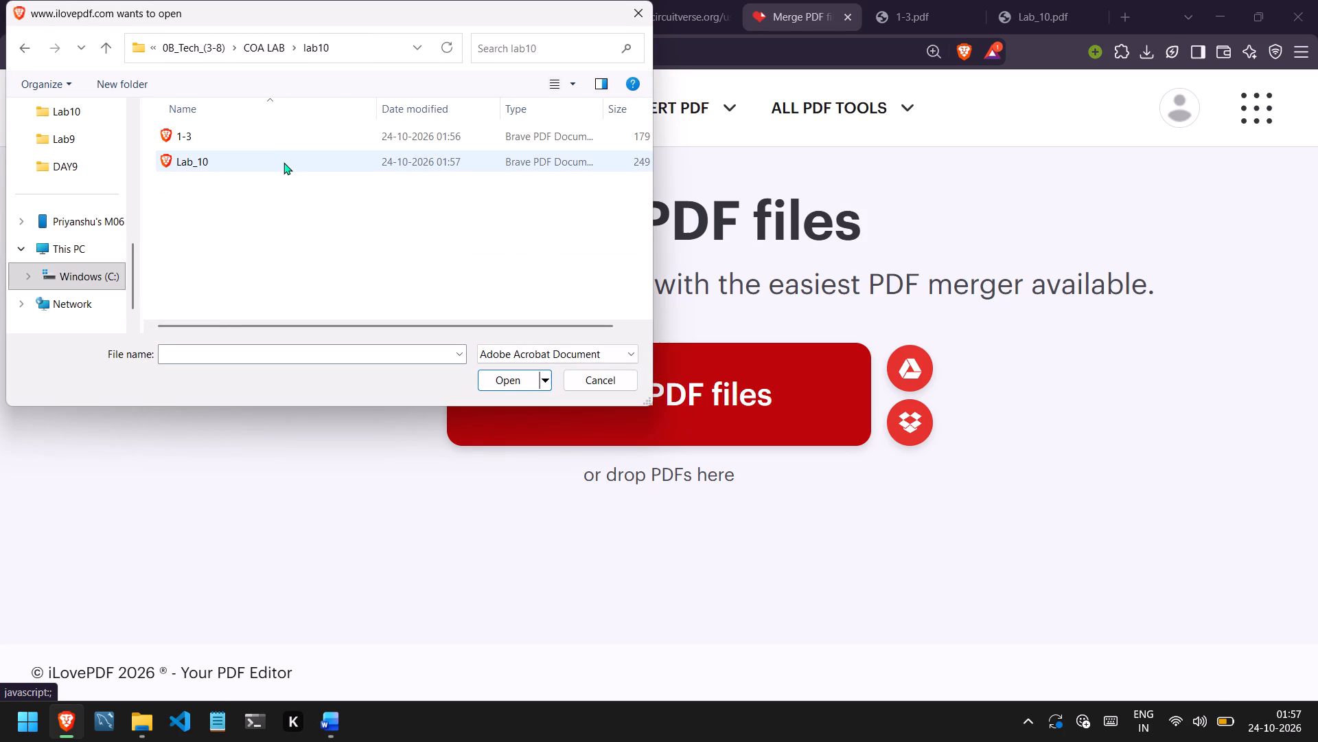
drag(301, 188, 276, 131)
key(Return)
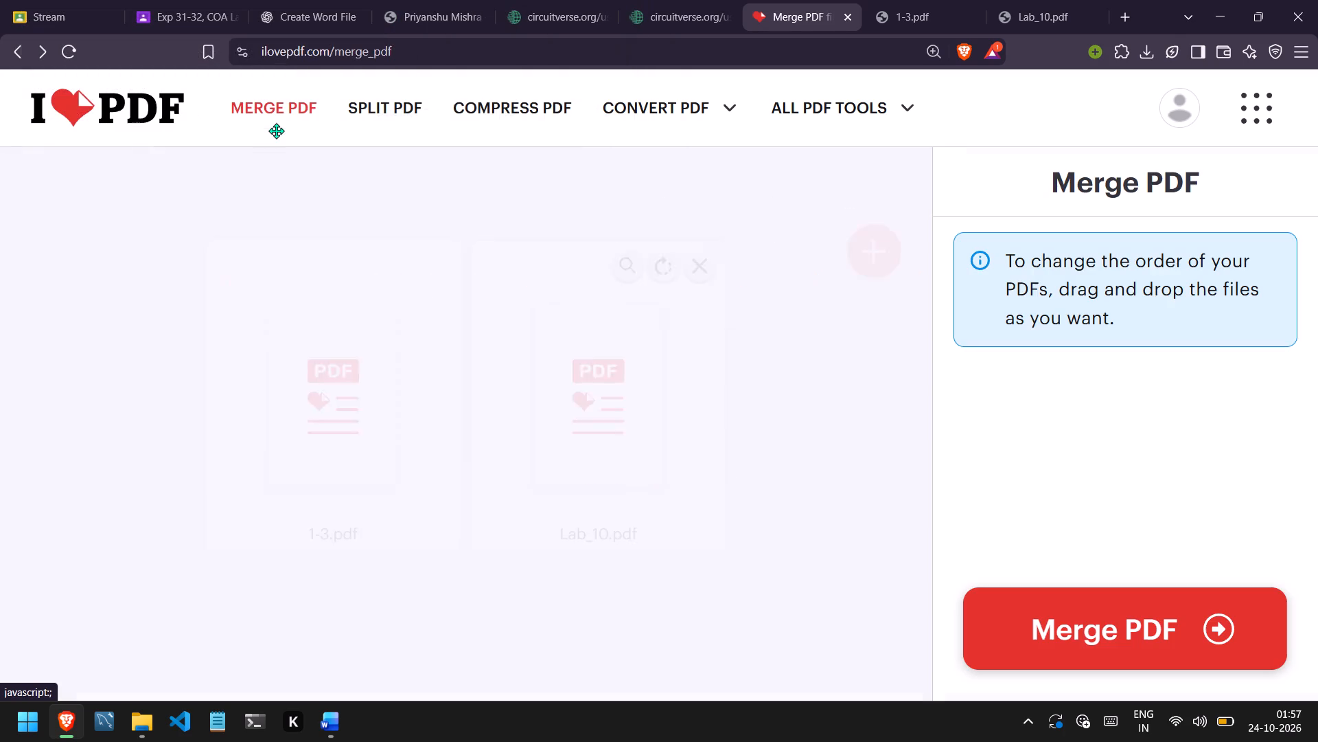
click(1039, 605)
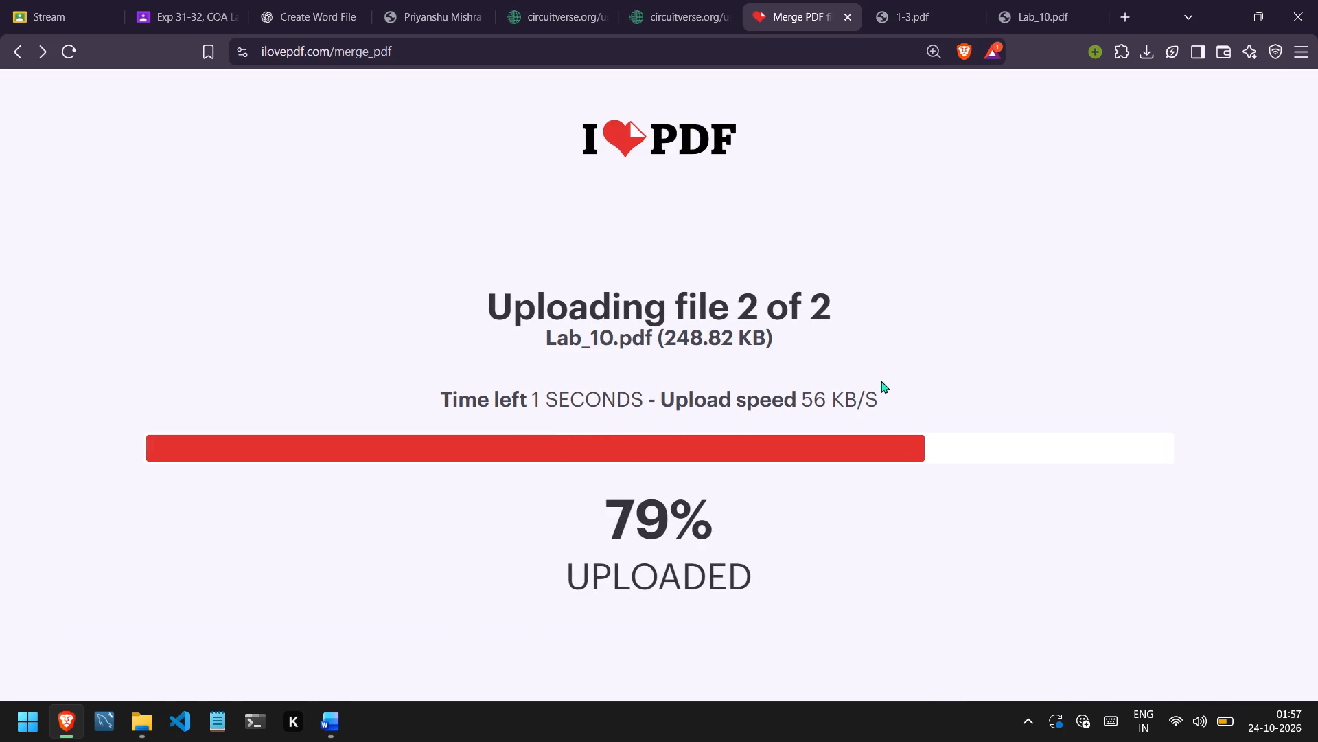
drag(886, 392, 730, 374)
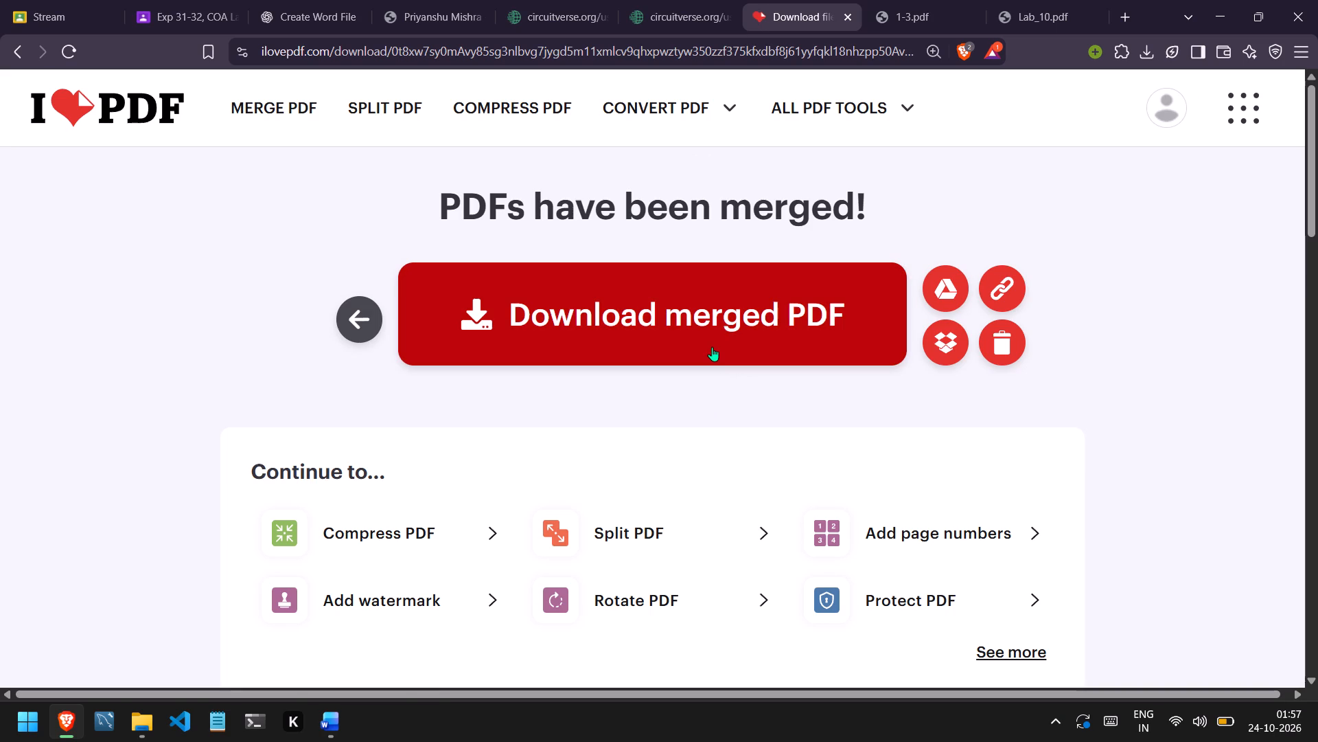
Download the merged PDF into the lab10 folder under the file name Lab10.
click(712, 347)
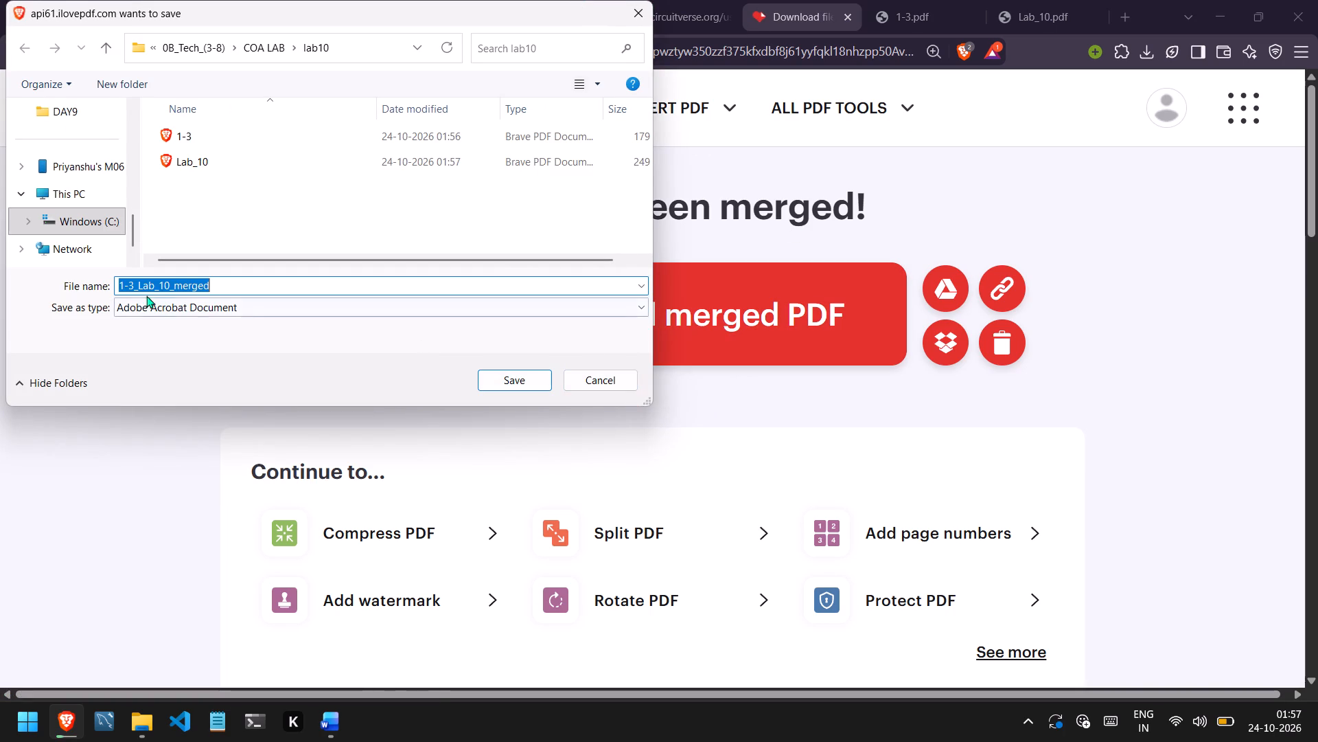
click(139, 289)
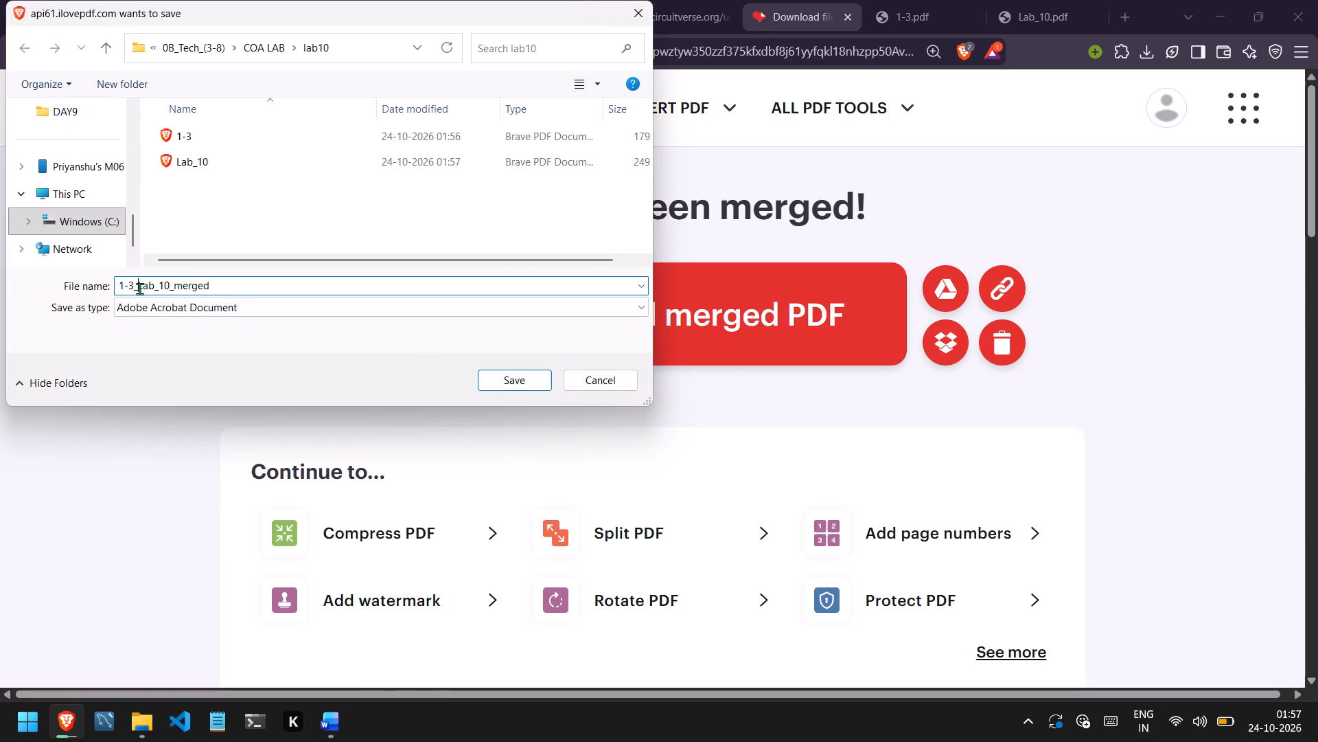
key(ctrl+BackSpace)
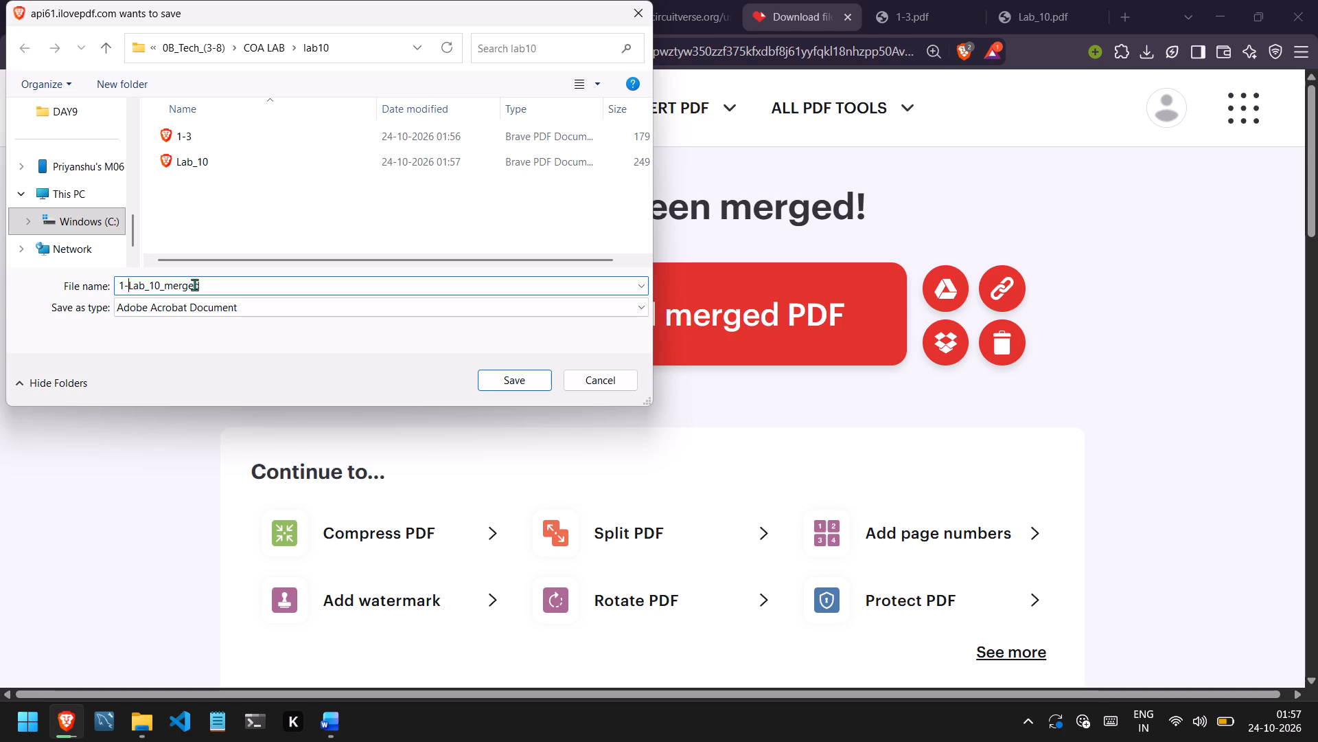
key(ctrl+BackSpace)
key(ctrl+BackSpace)
click(208, 284)
click(208, 284)
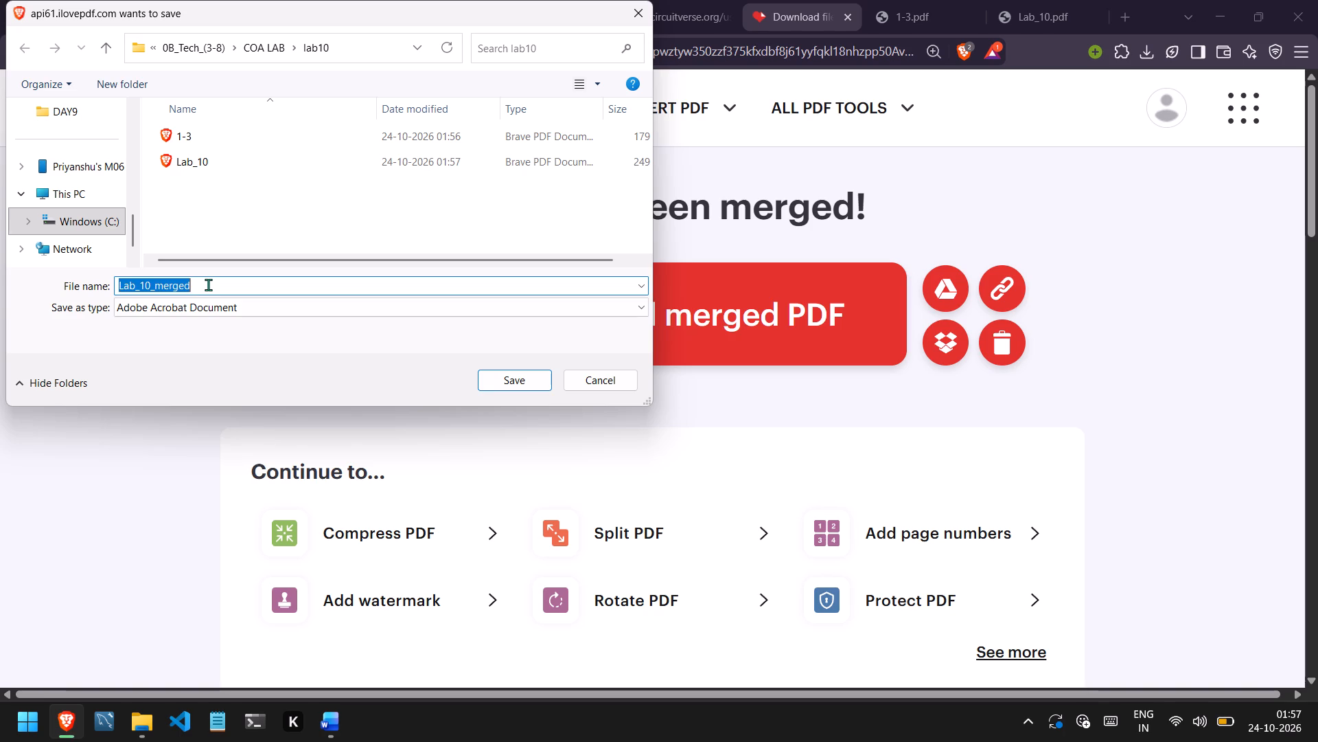
click(208, 284)
click(208, 284)
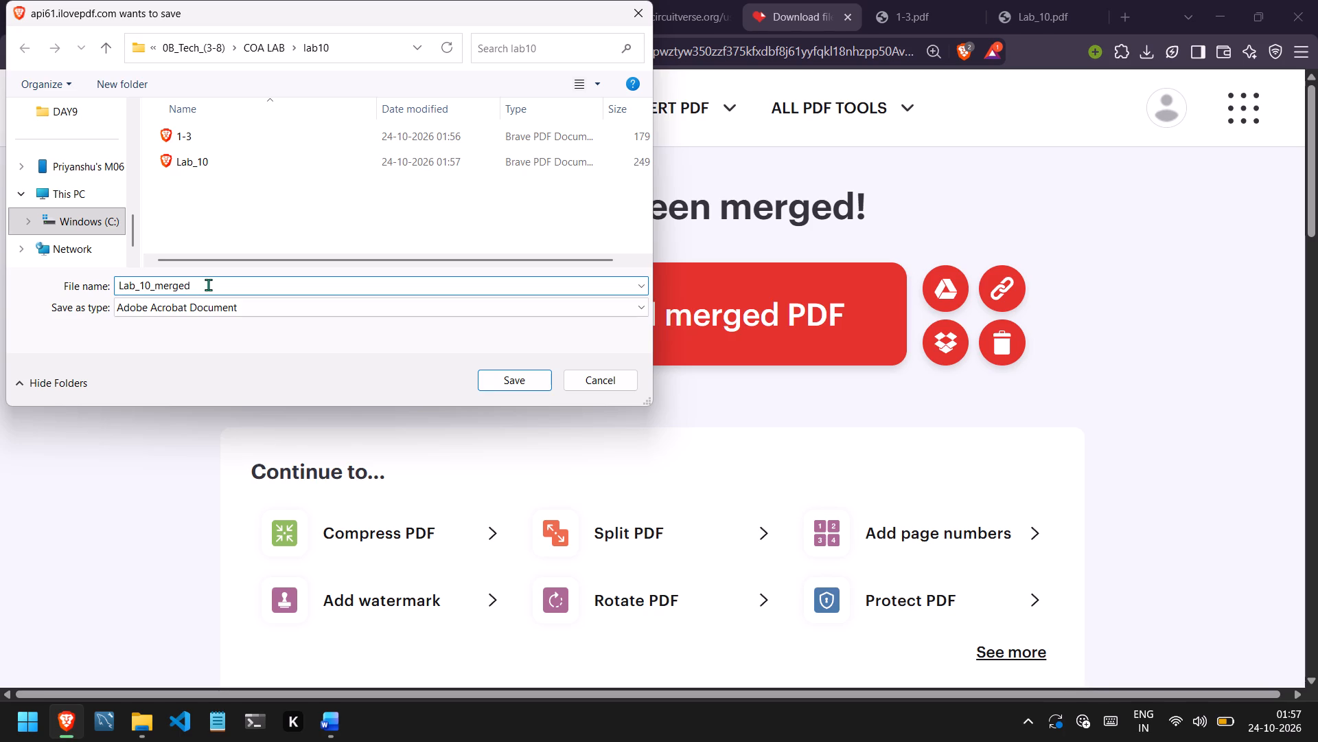
key(ctrl+BackSpace)
key(BackSpace)
key(Left)
key(BackSpace)
key(BackSpace)
key(1)
key(Return)
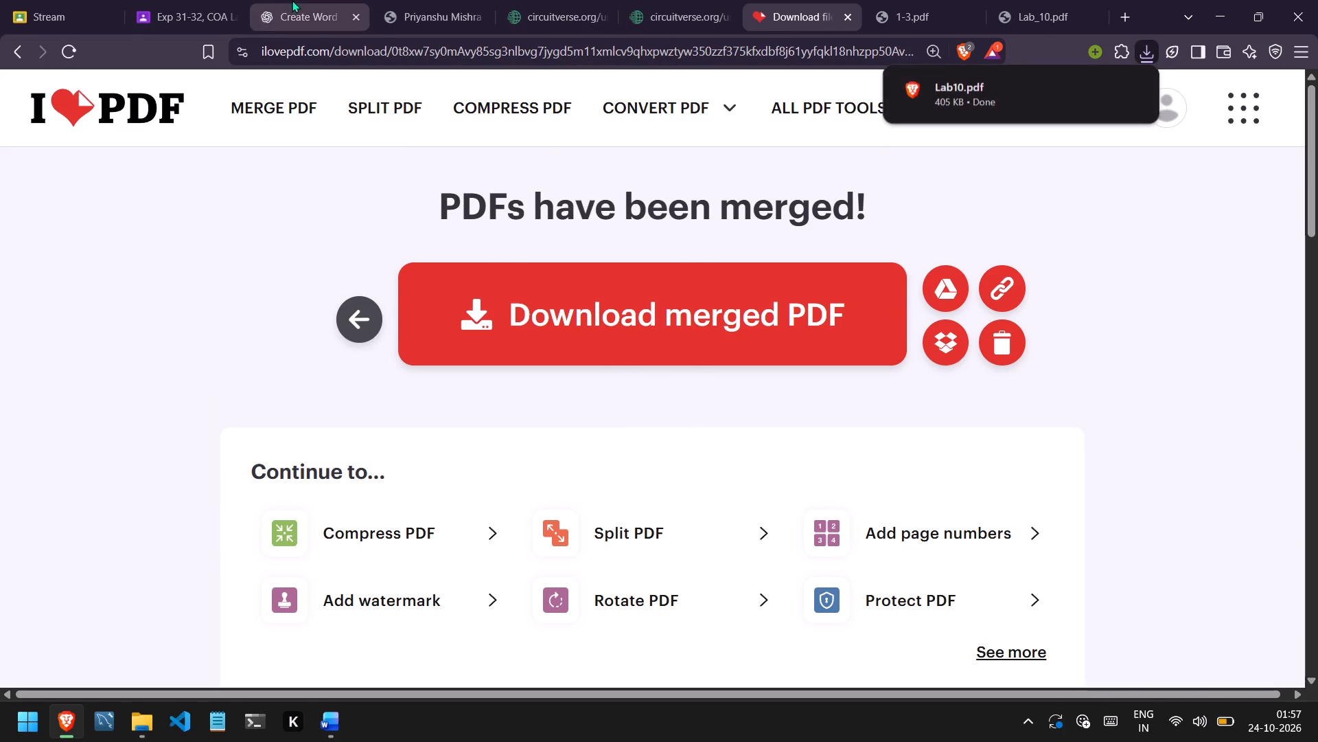
Open the downloaded Lab10 PDF and check its cover page and index tables through Week 10.
click(187, 3)
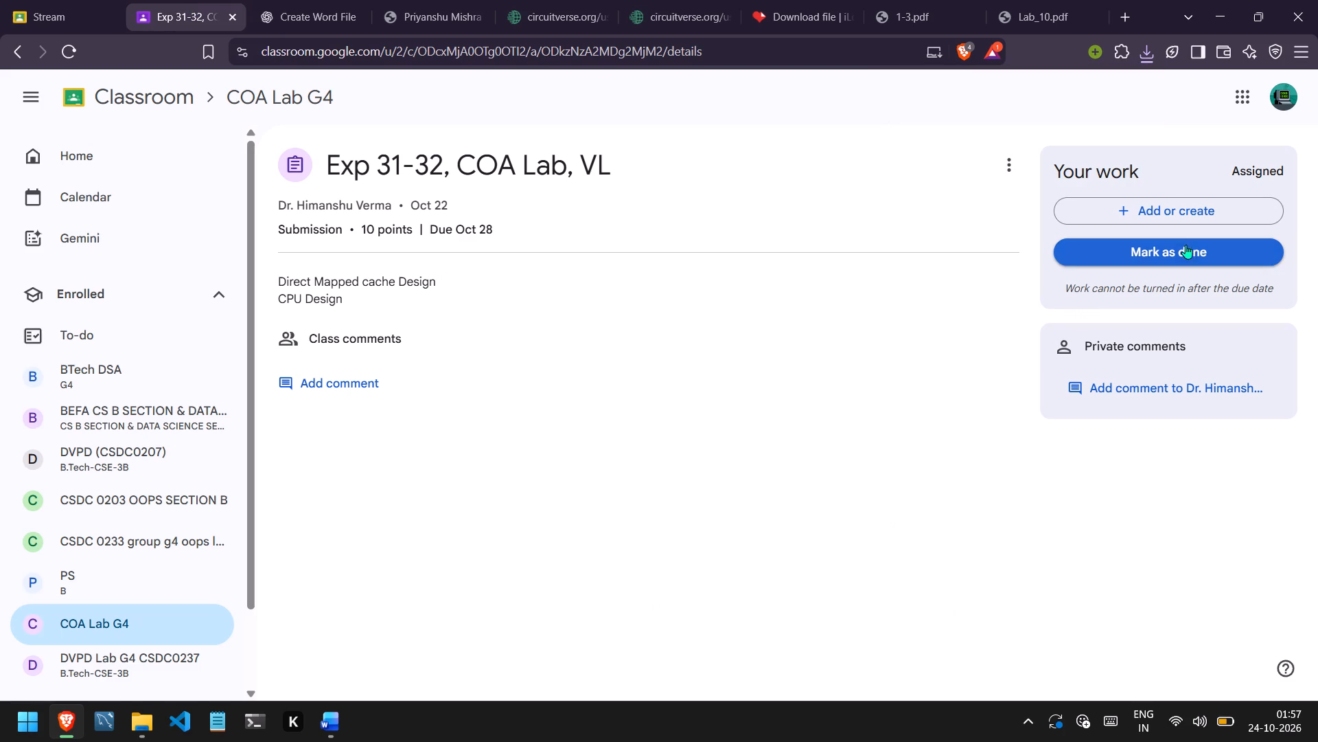
click(1151, 59)
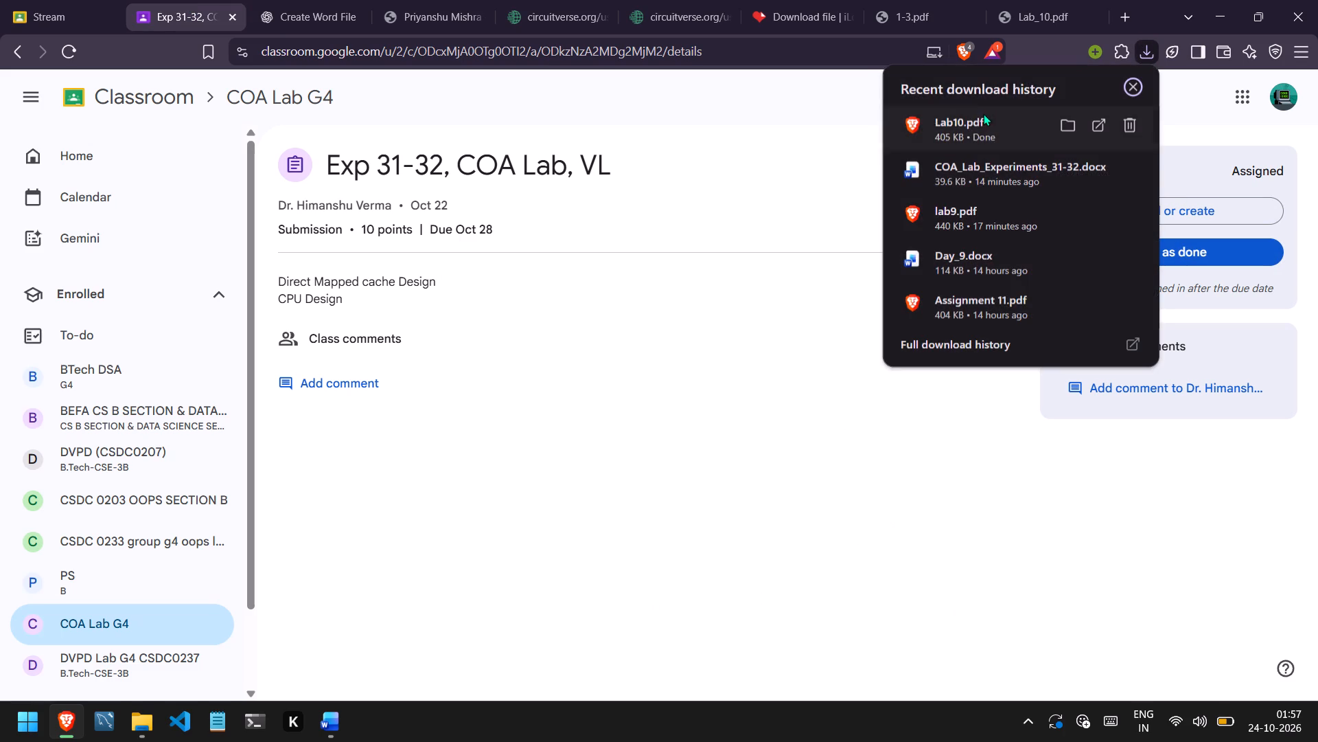
click(982, 114)
scroll(692, 228, down, 2)
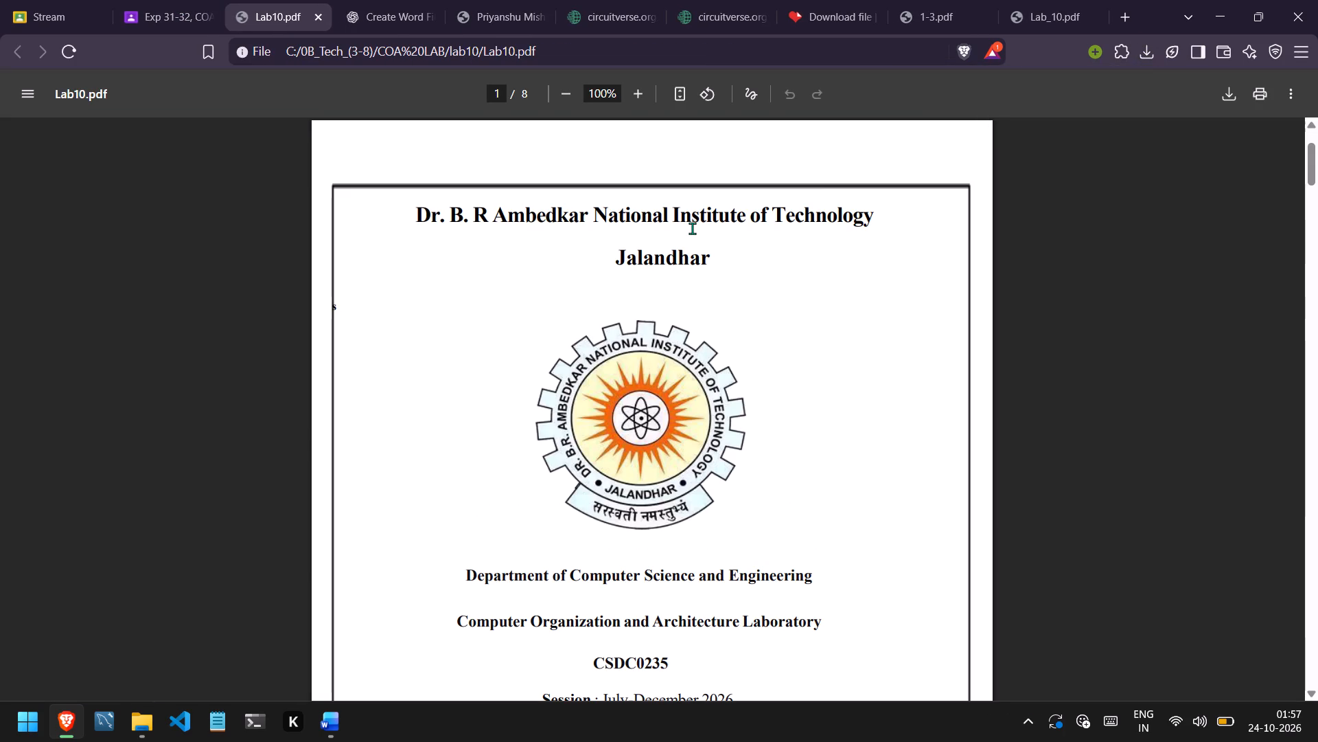
scroll(692, 228, down, 5)
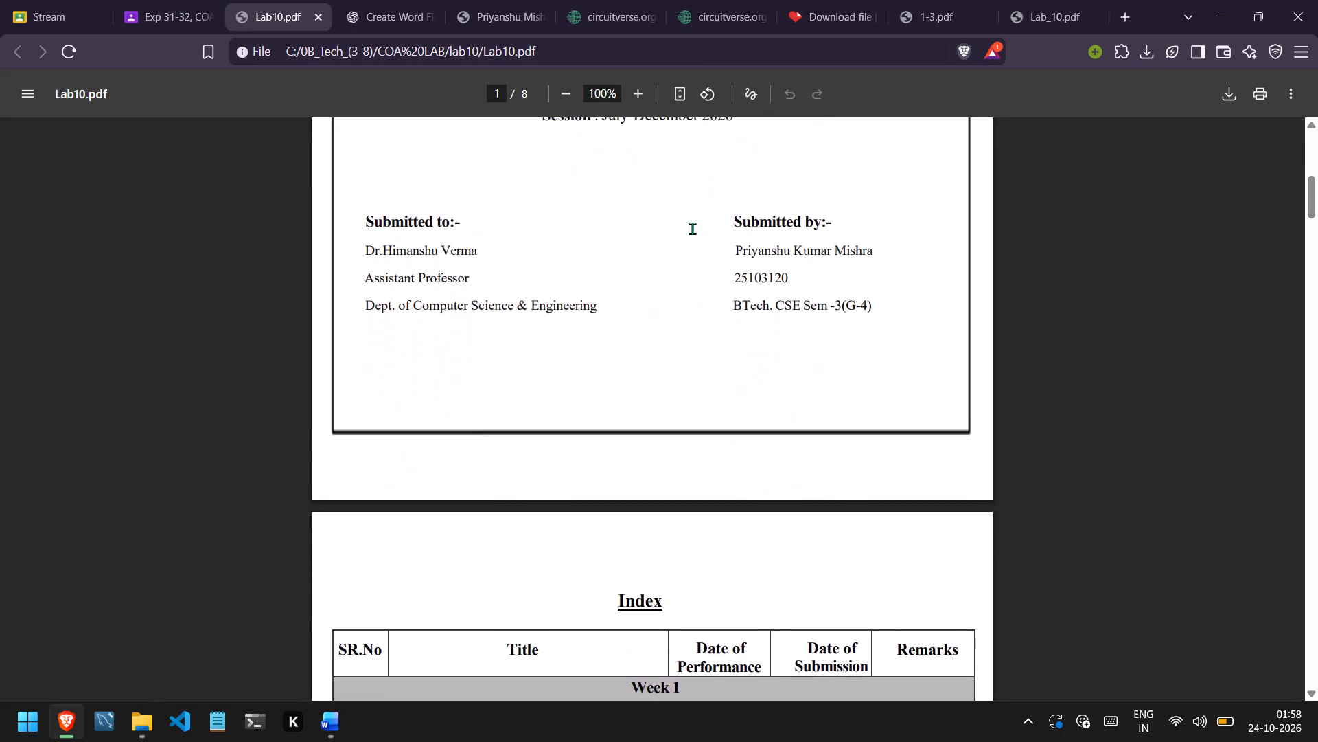
scroll(692, 228, down, 8)
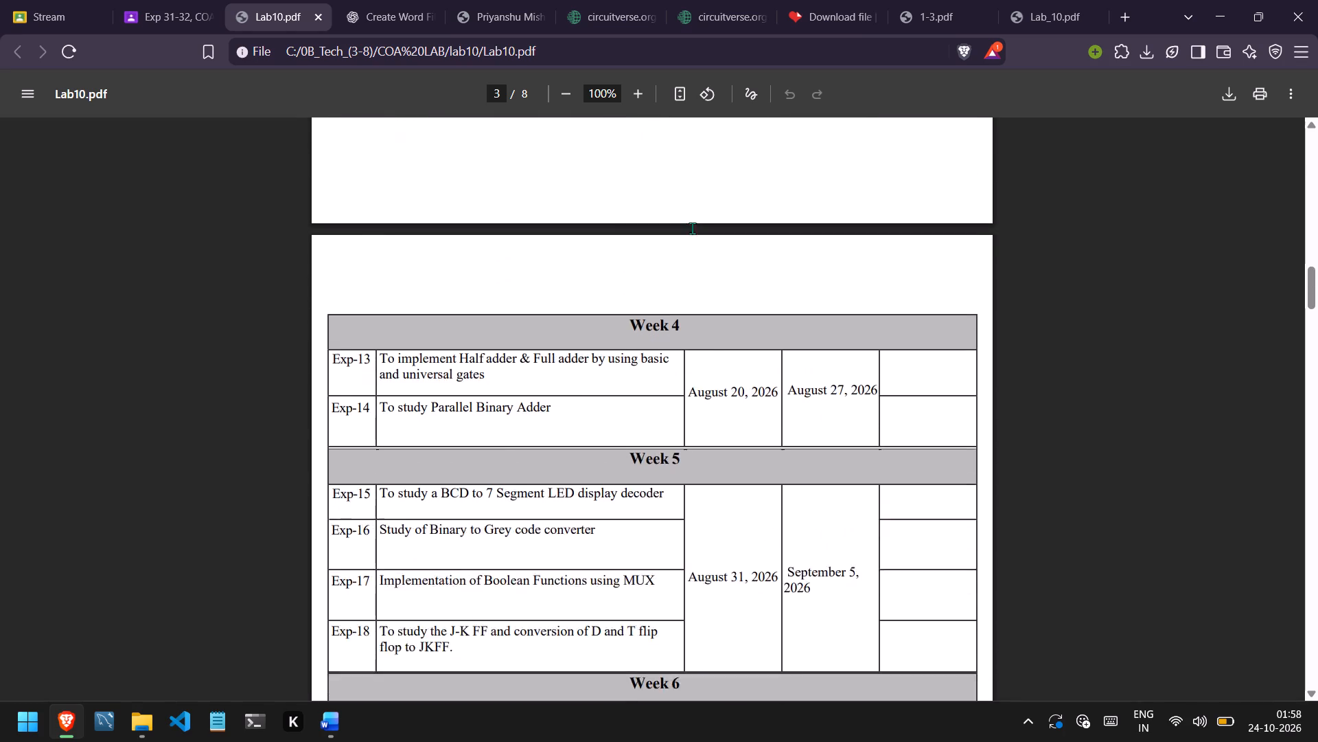
scroll(692, 228, down, 2)
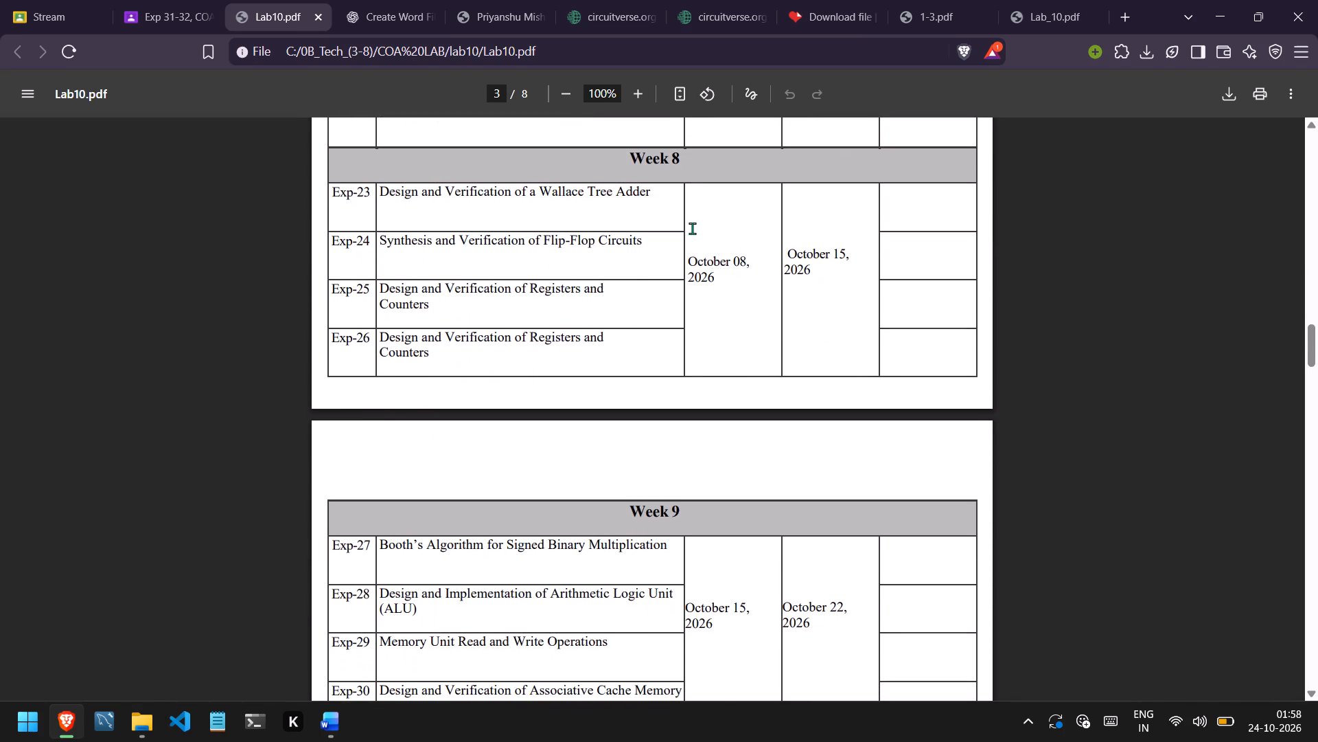
scroll(692, 228, down, 5)
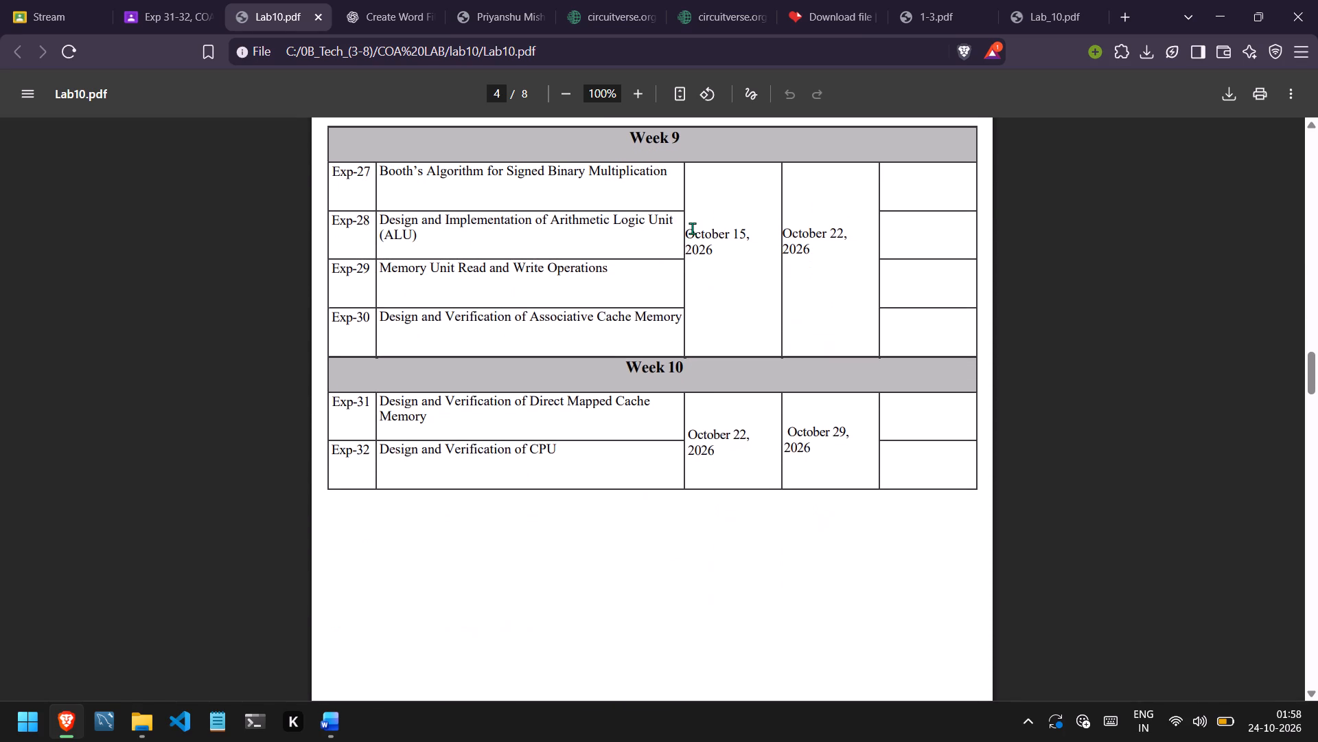
scroll(692, 228, up, 3)
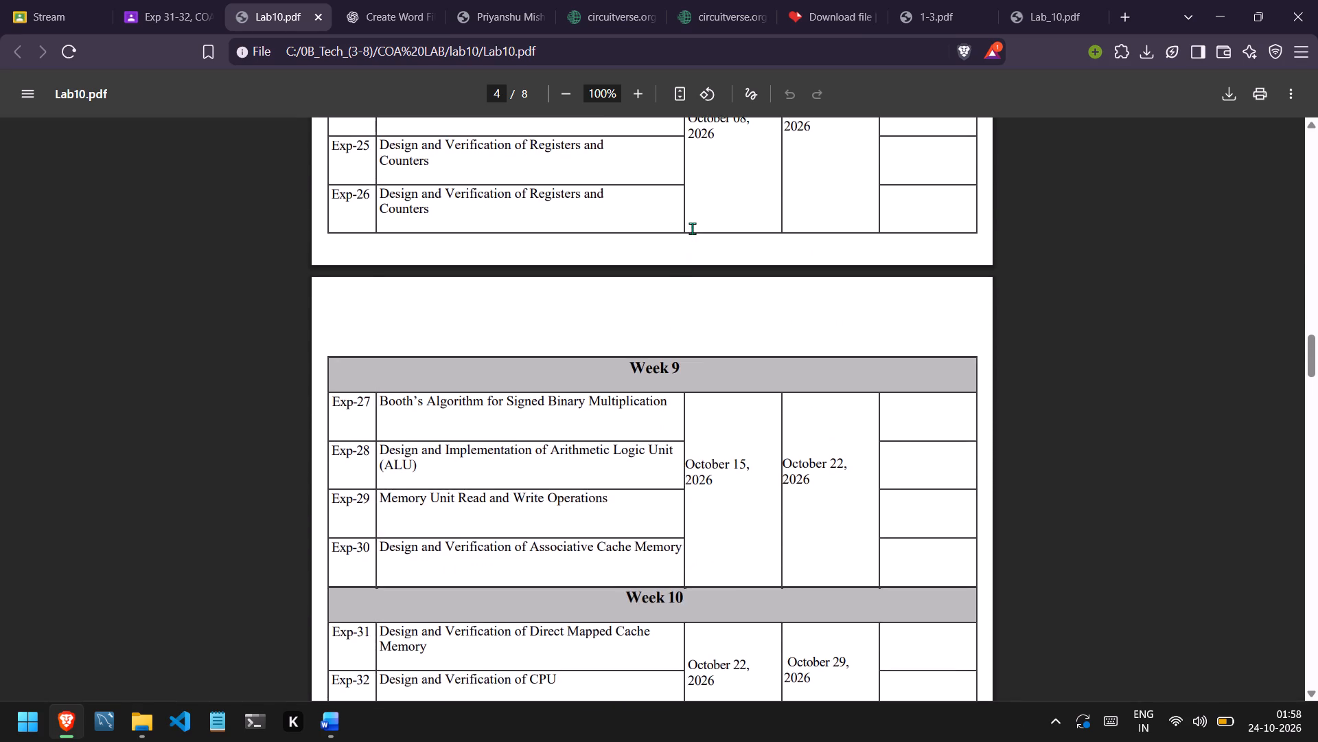
scroll(692, 228, up, 11)
Review the Experiment 31 and Experiment 32 pages of the merged PDF, including circuit diagrams, procedures, verification tables and results.
scroll(692, 228, down, 2)
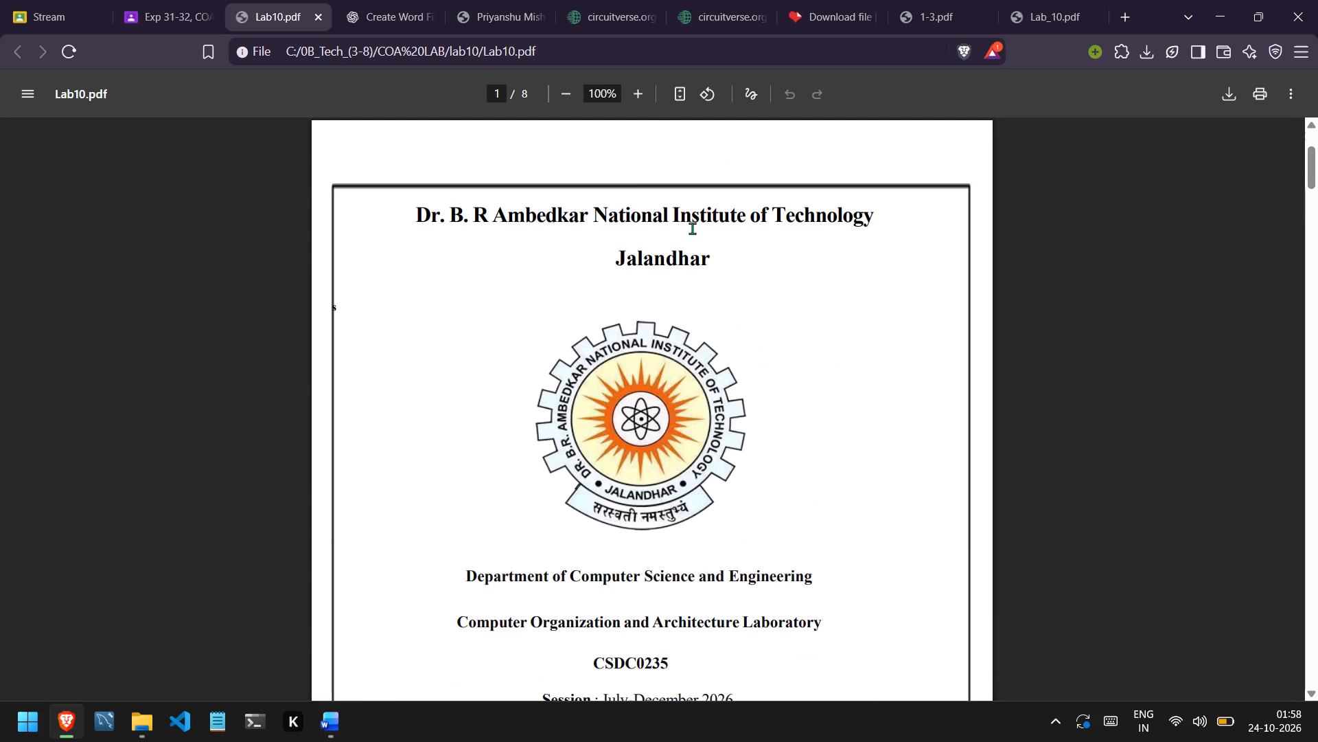
scroll(692, 228, down, 11)
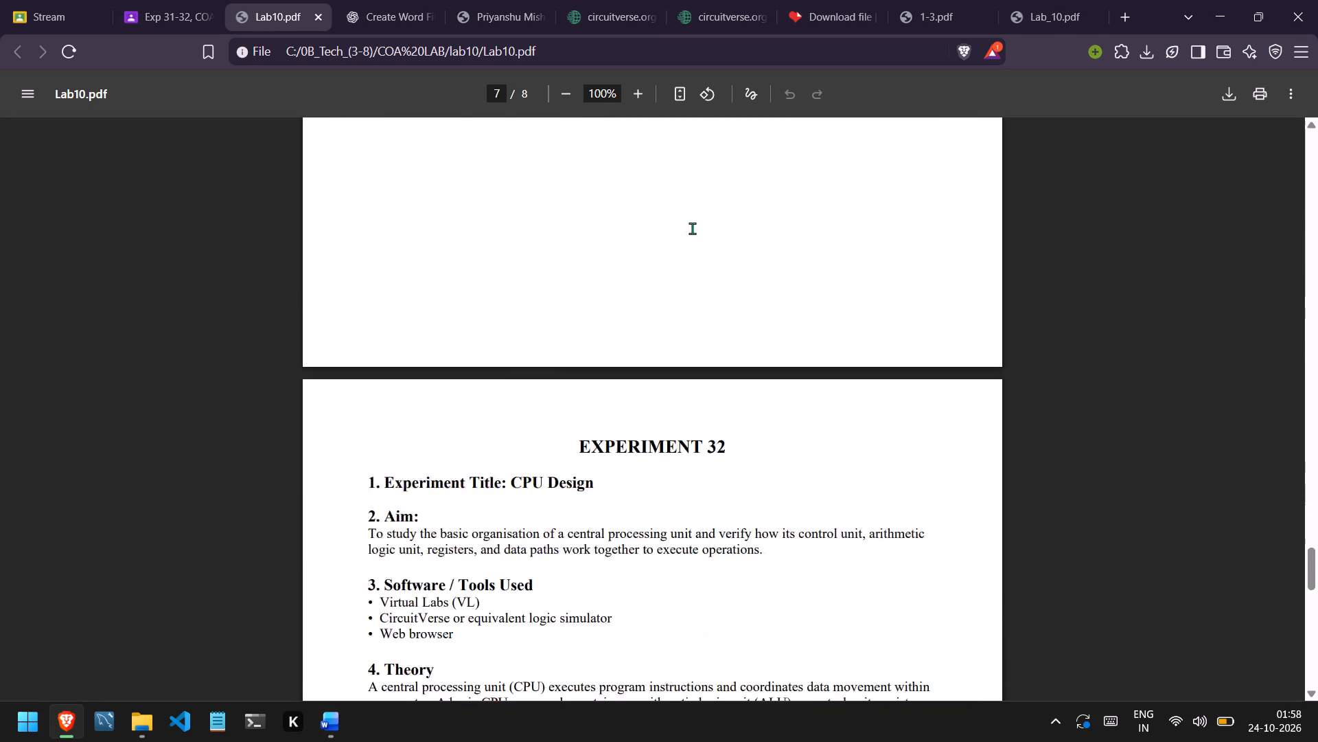
scroll(692, 228, up, 7)
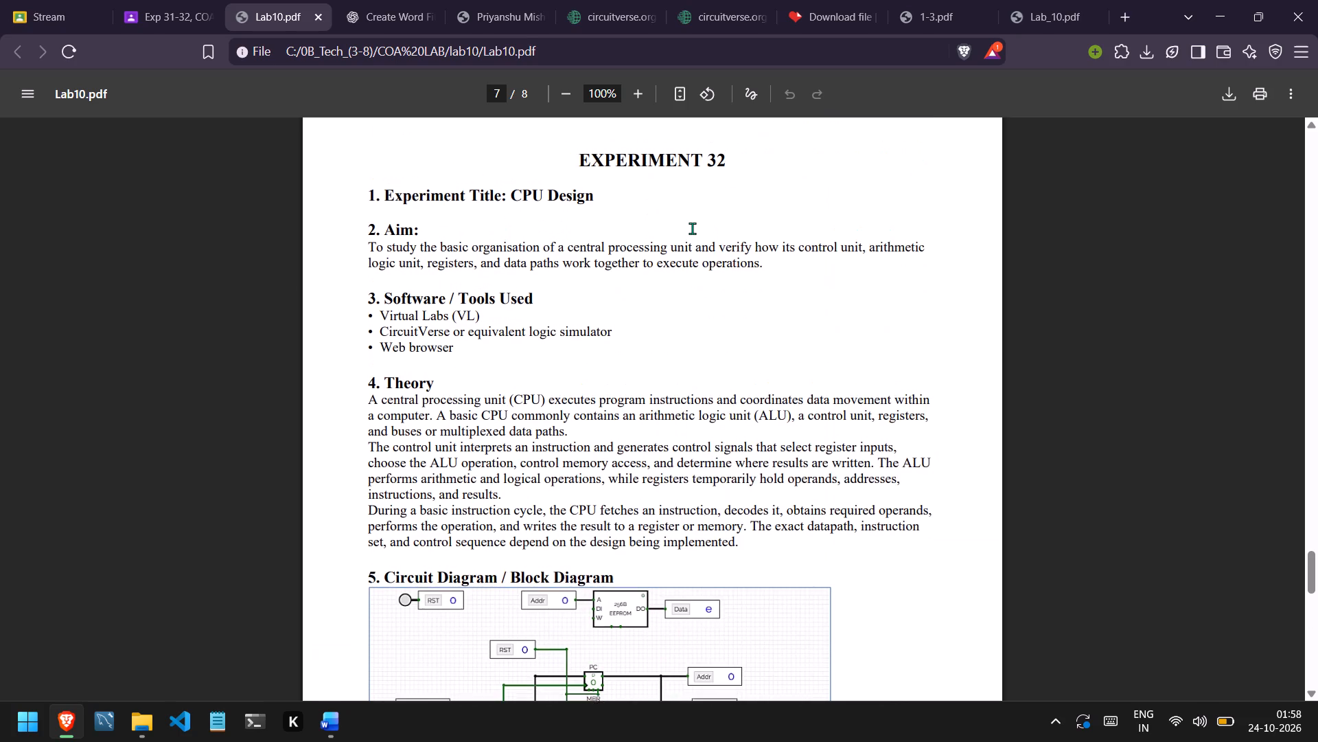
scroll(692, 228, up, 8)
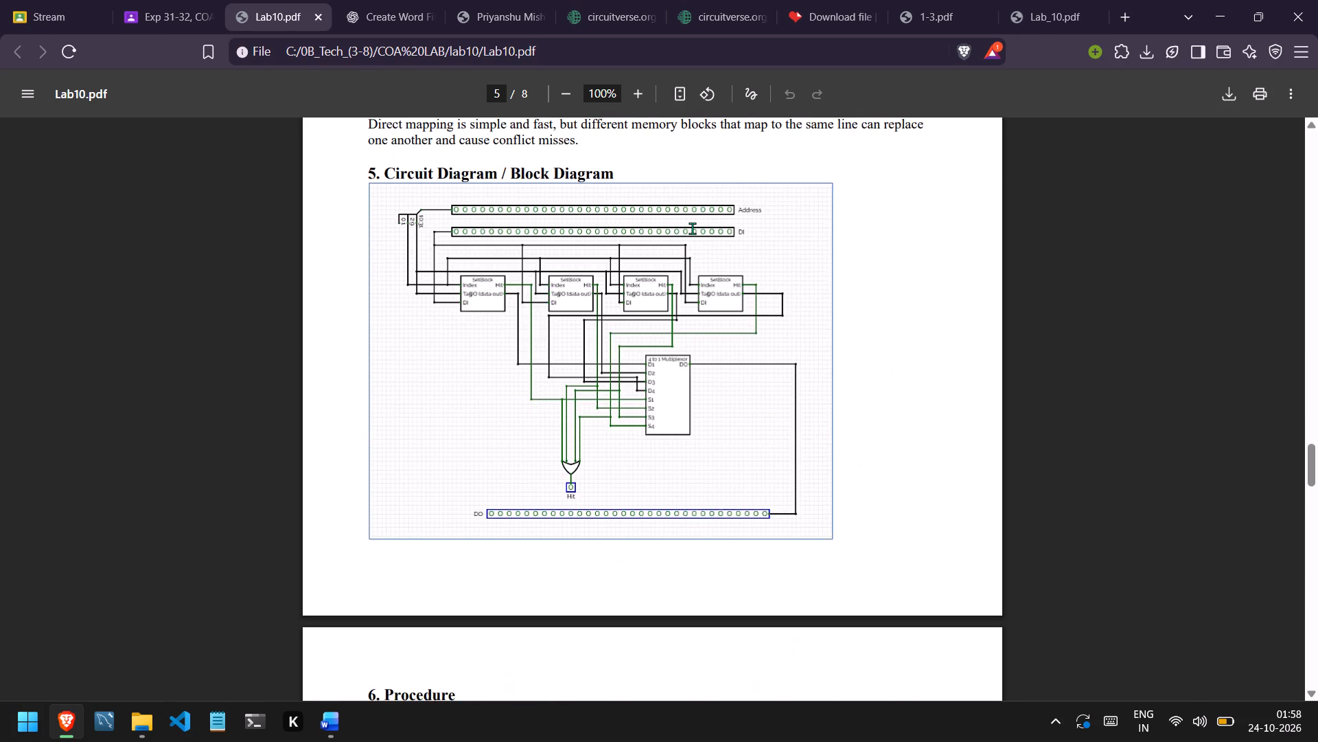
scroll(692, 228, up, 3)
scroll(692, 228, down, 3)
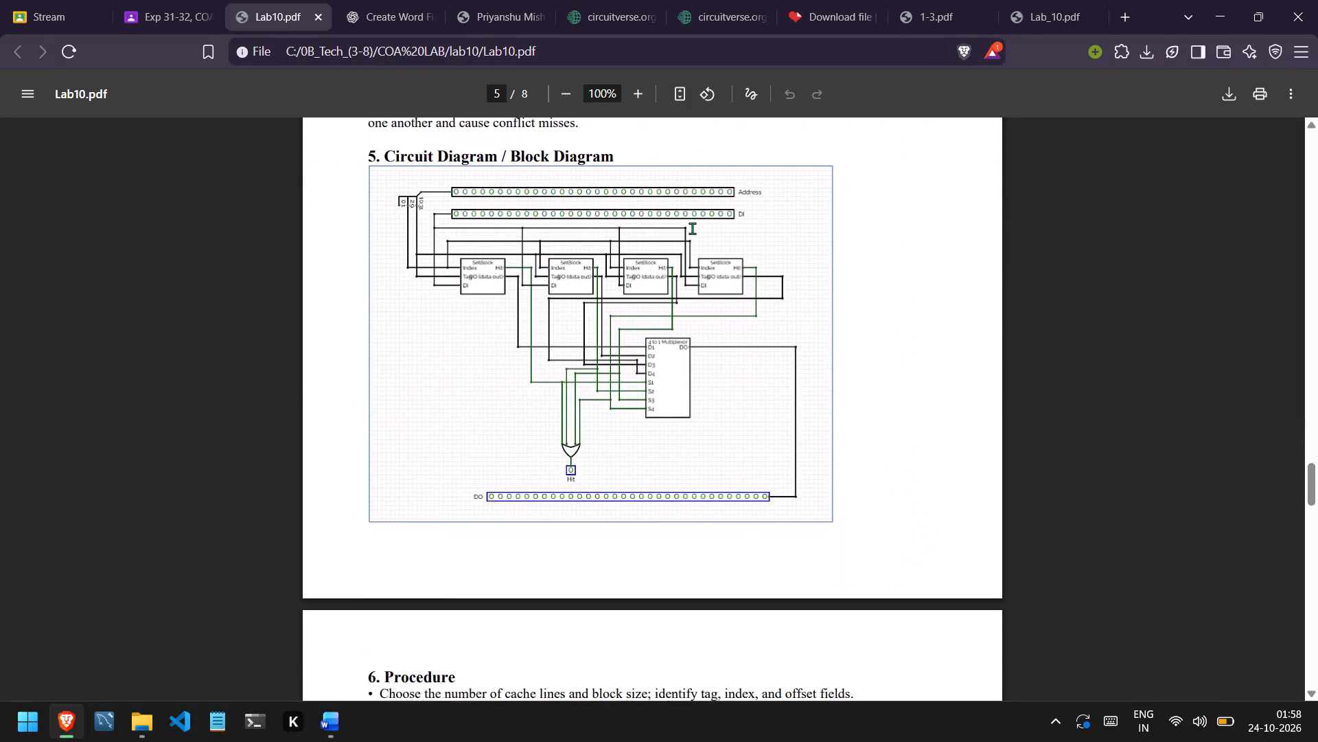
scroll(692, 228, down, 1)
scroll(692, 228, up, 2)
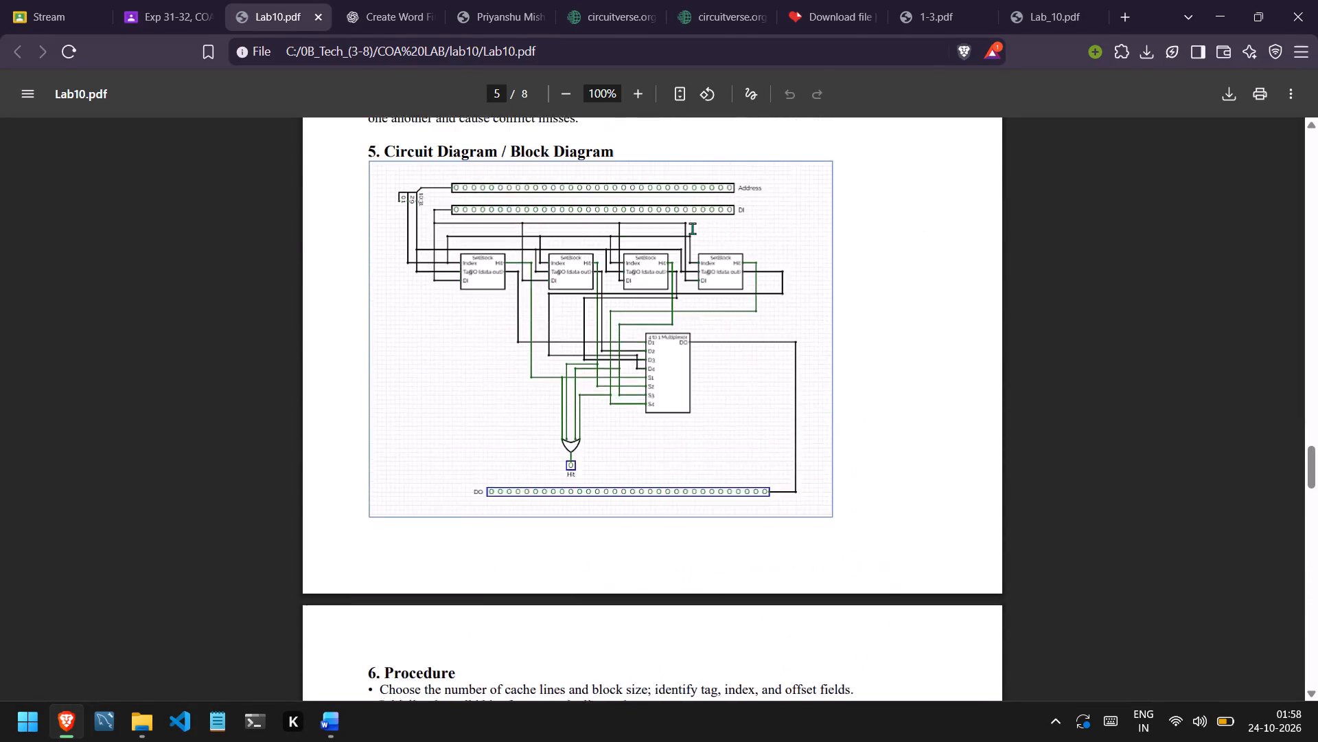
scroll(692, 228, up, 2)
scroll(692, 228, right, 1)
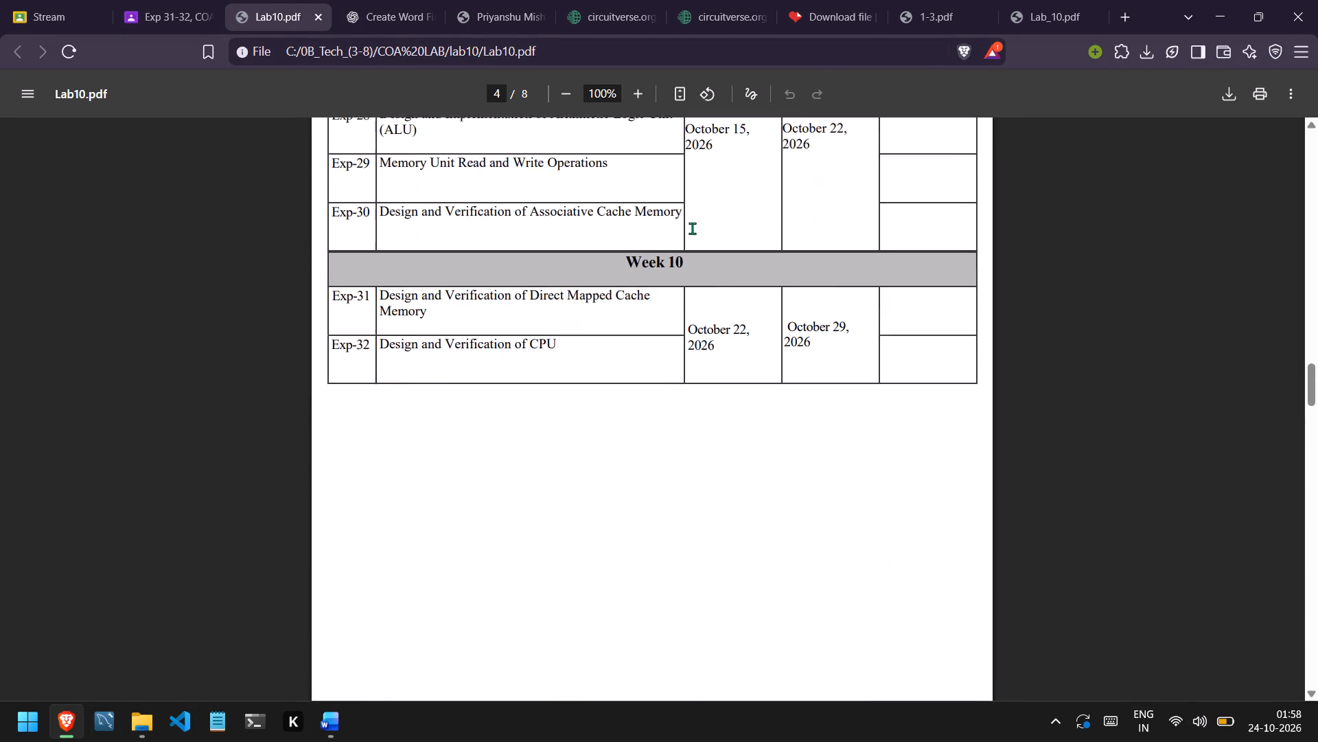
scroll(692, 228, right, 1)
scroll(692, 228, down, 6)
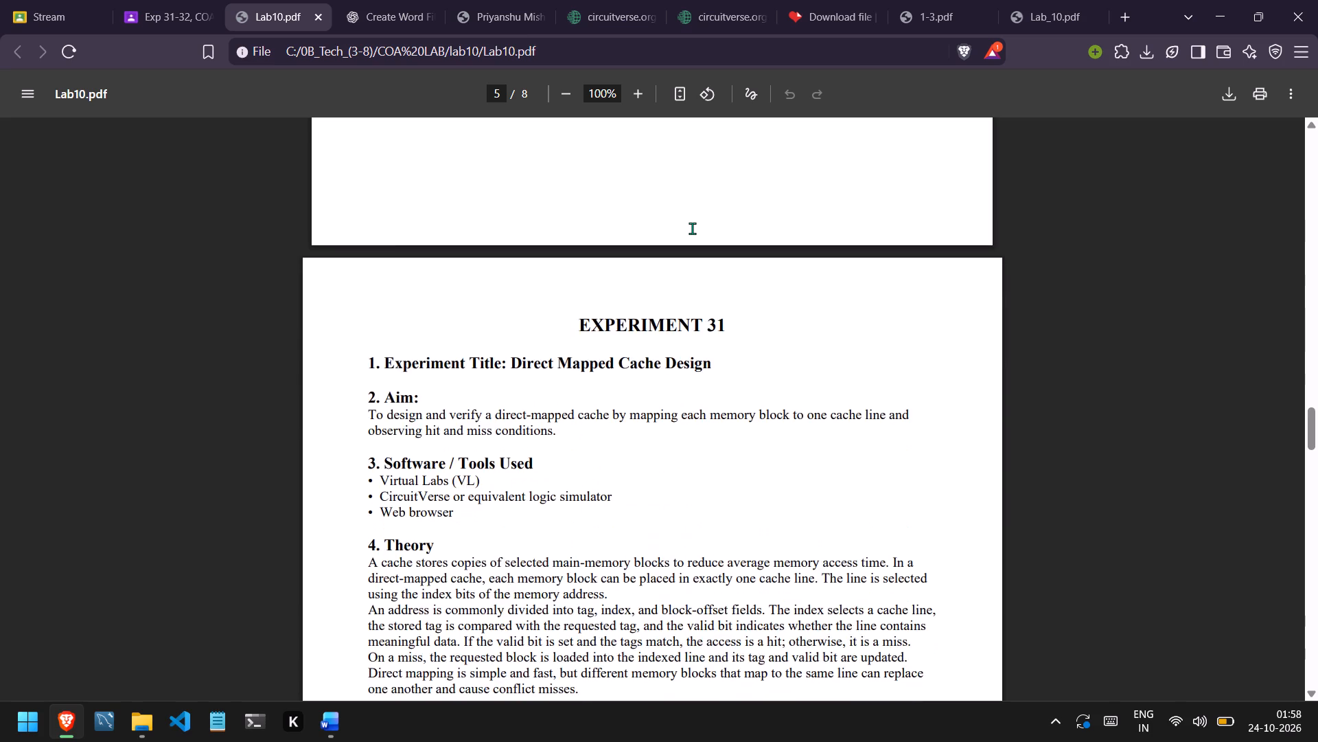
scroll(692, 228, down, 6)
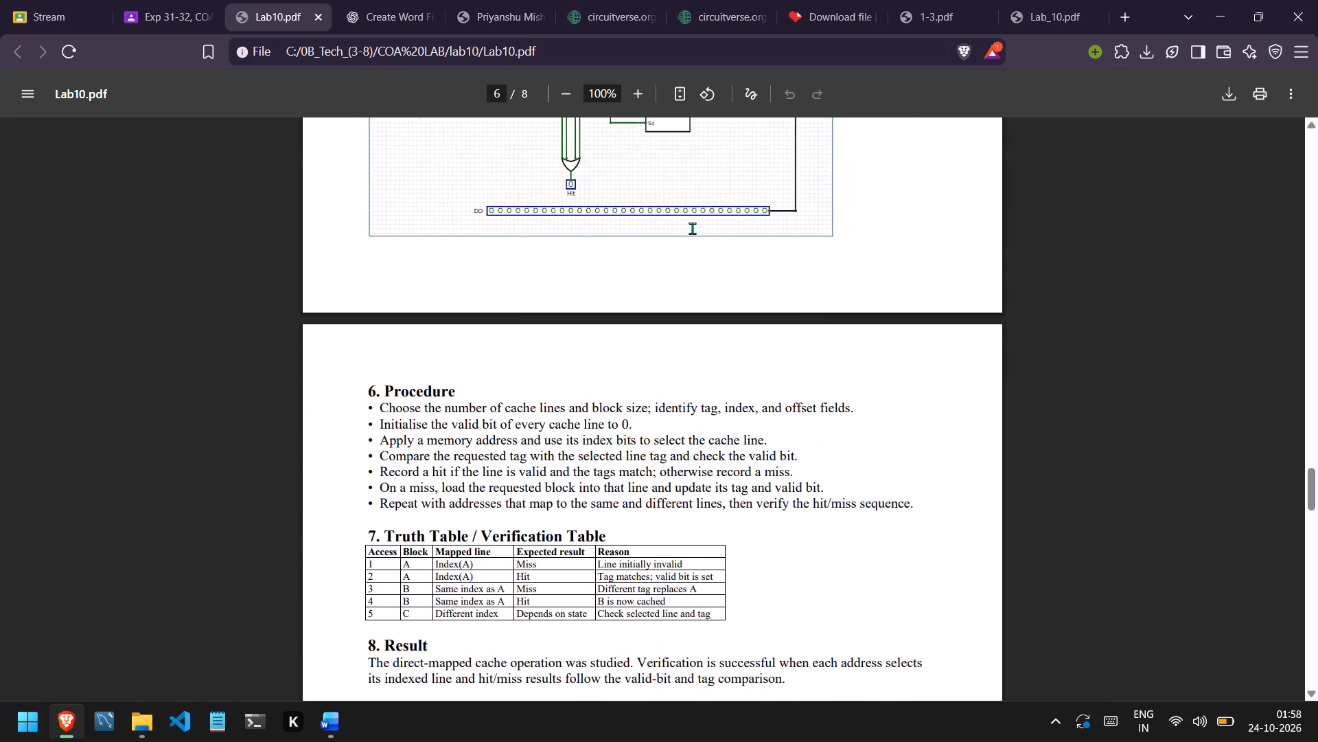
scroll(692, 228, down, 6)
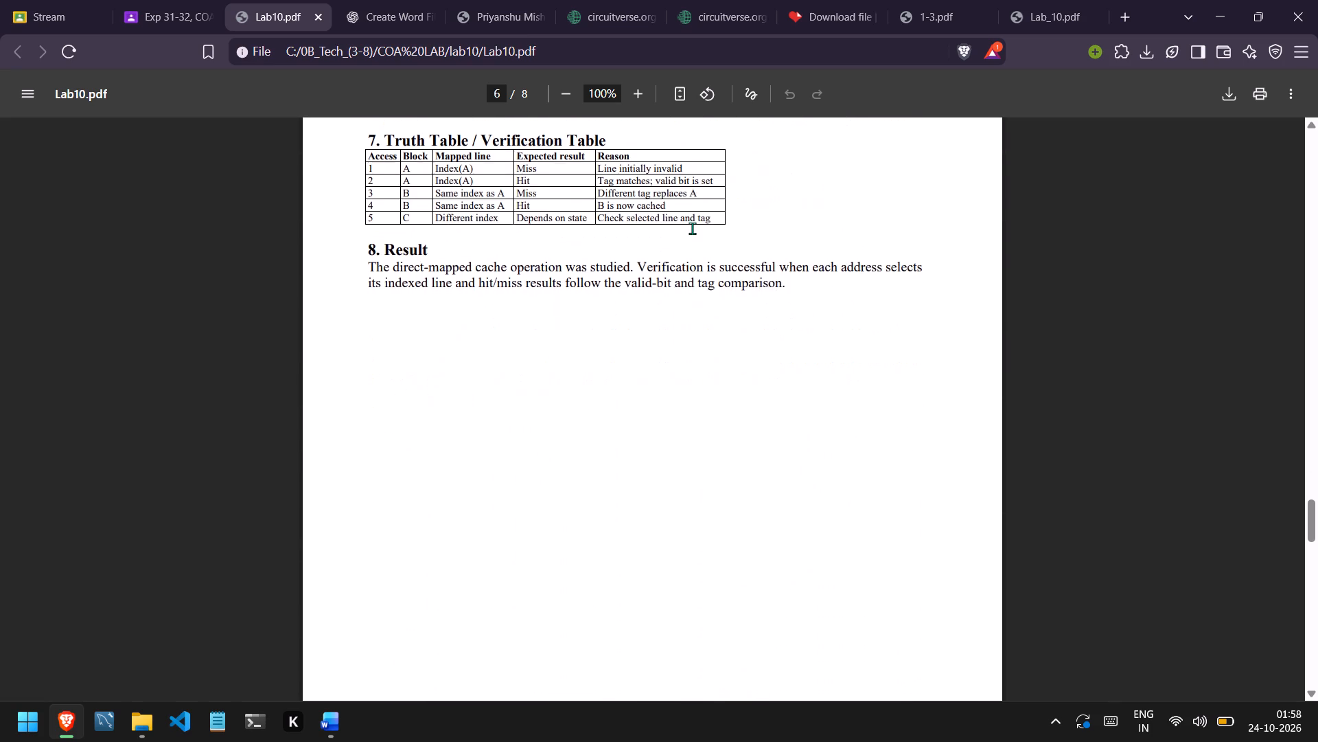
scroll(692, 228, down, 6)
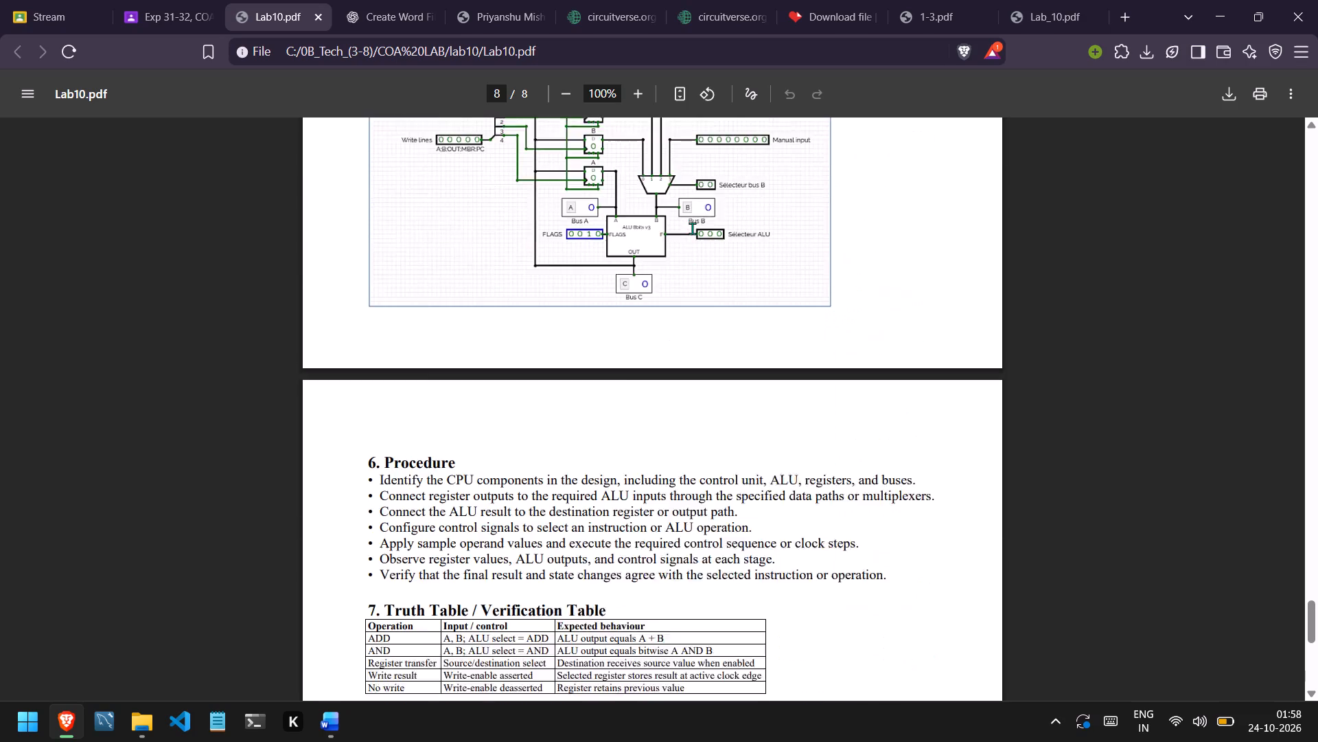
scroll(692, 228, down, 4)
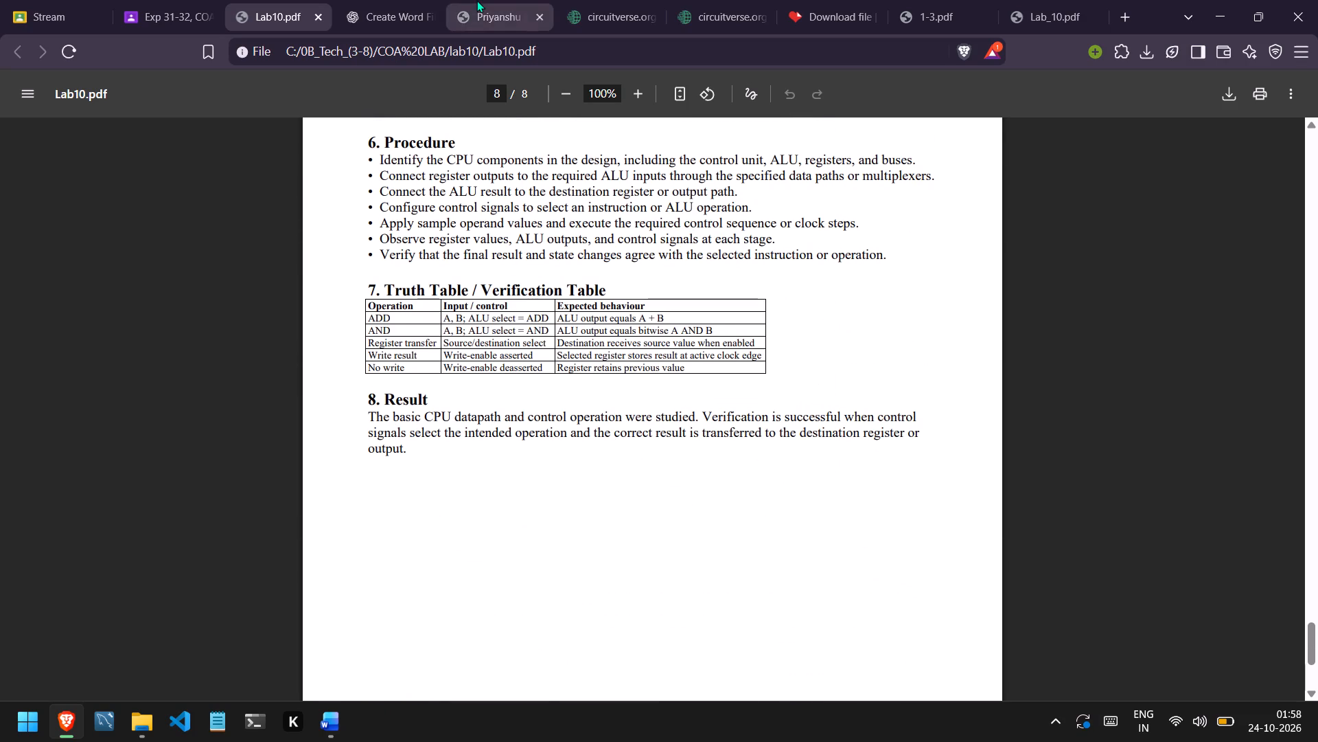
Attach the Lab10 PDF as a file to the Exp 31-32, COA Lab, VL assignment in Classroom.
click(397, 0)
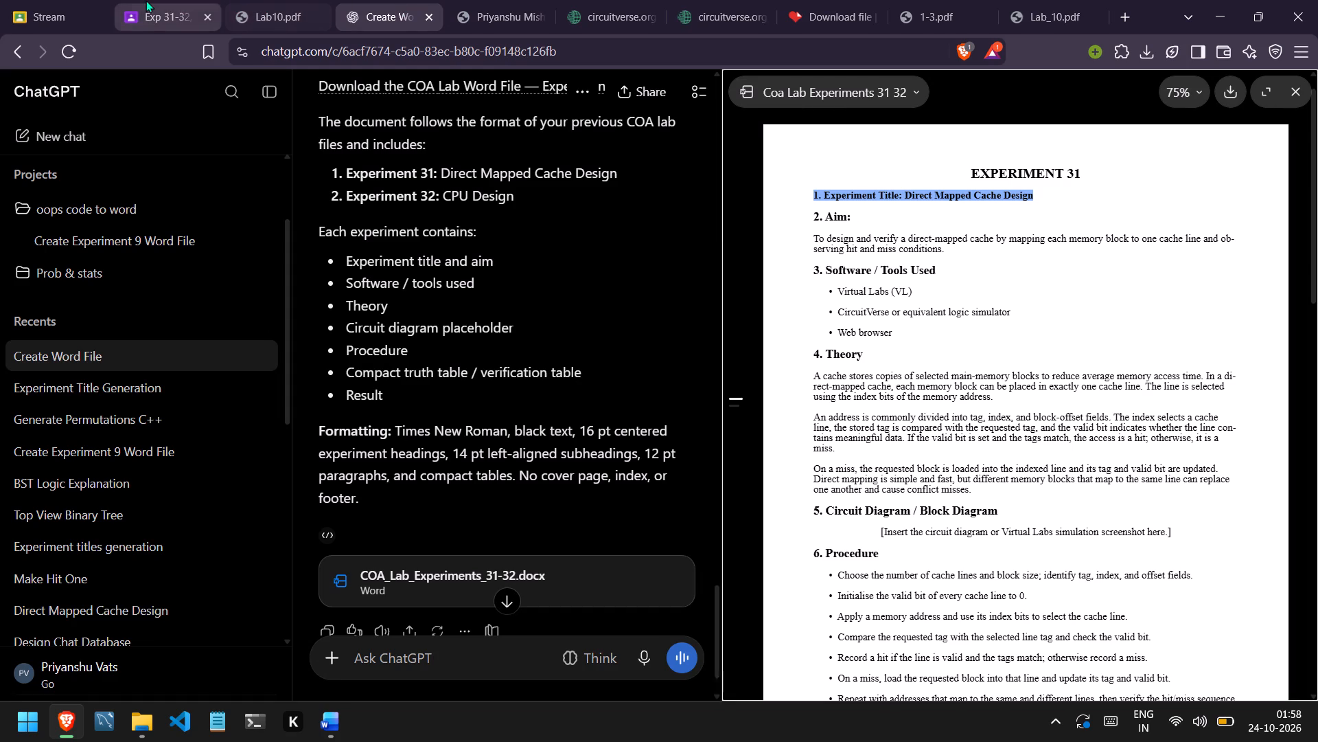
click(145, 0)
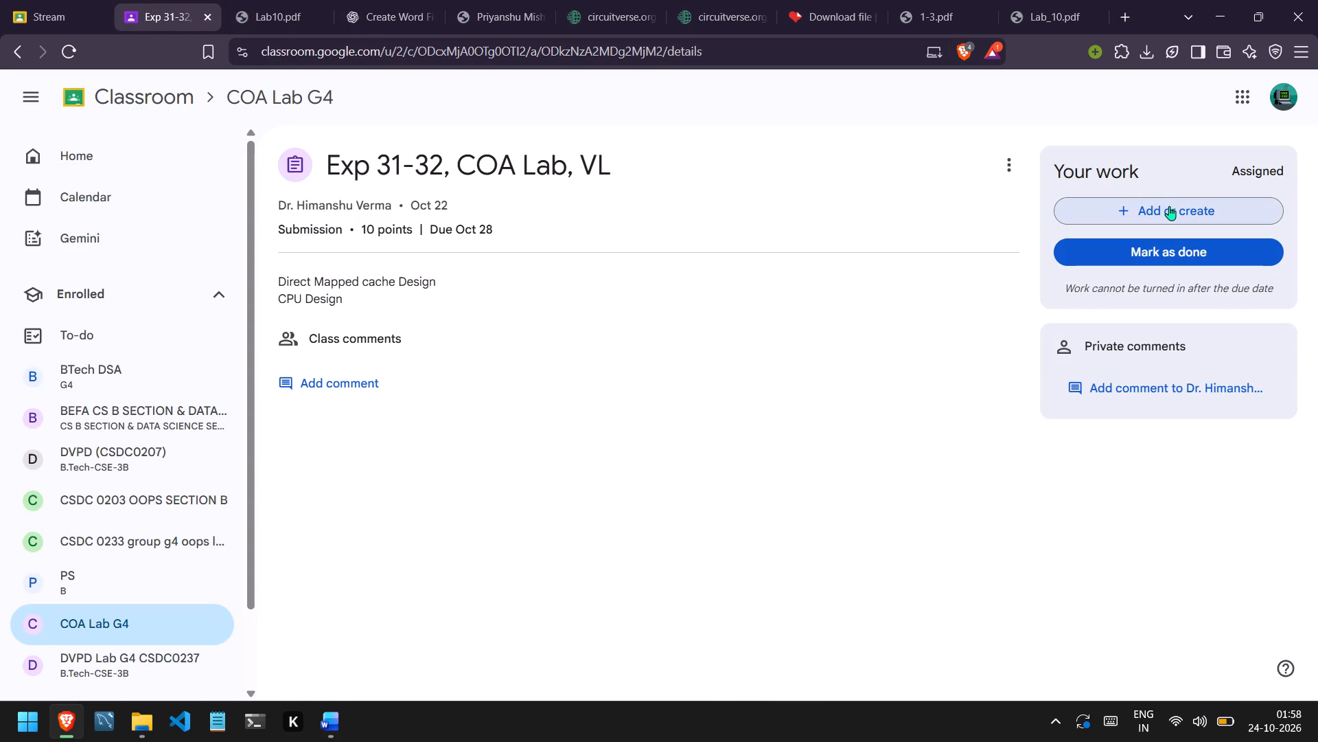
click(1169, 206)
click(1126, 330)
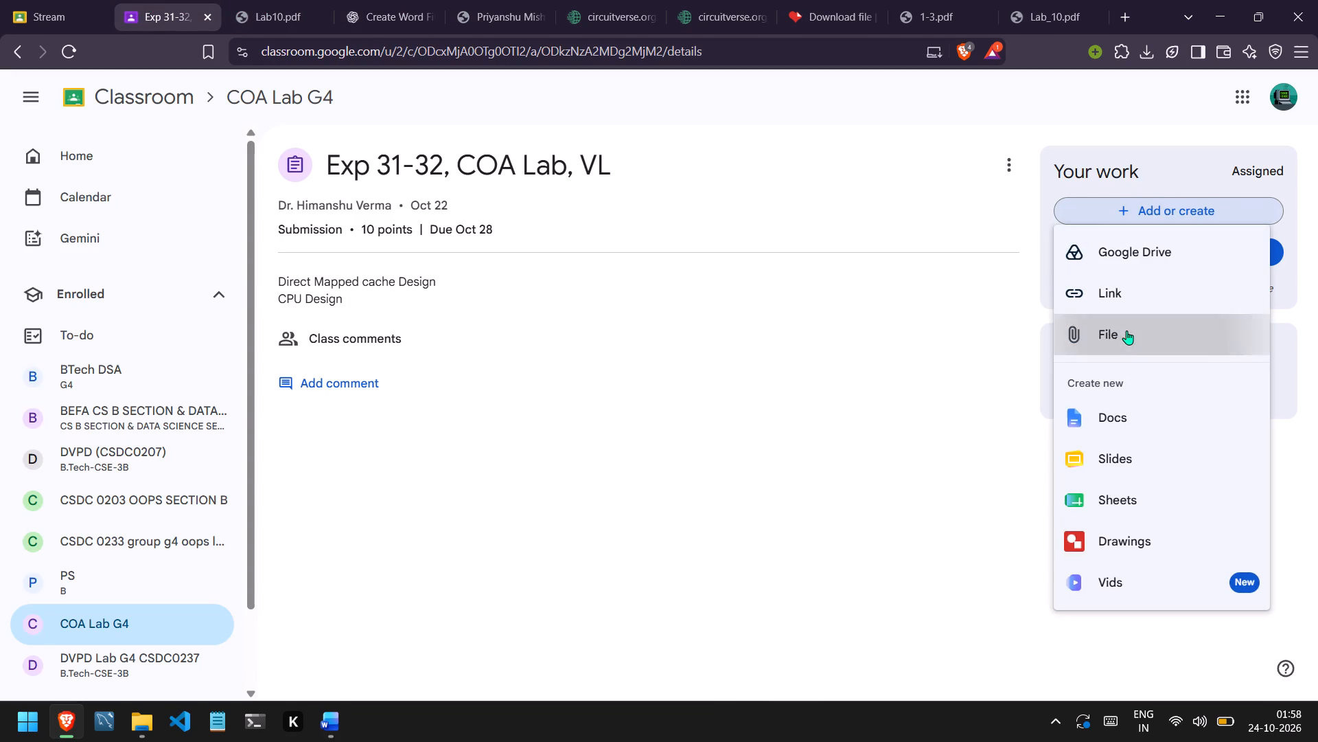
click(1142, 48)
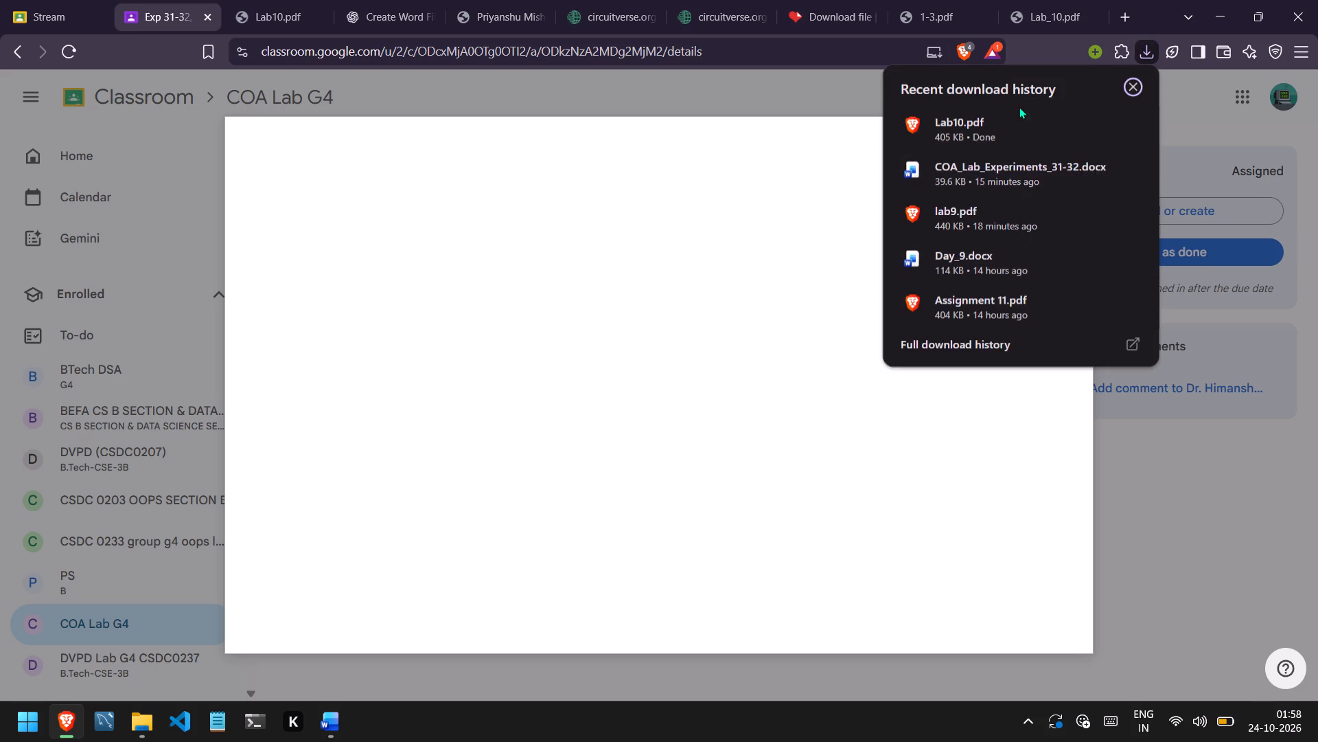